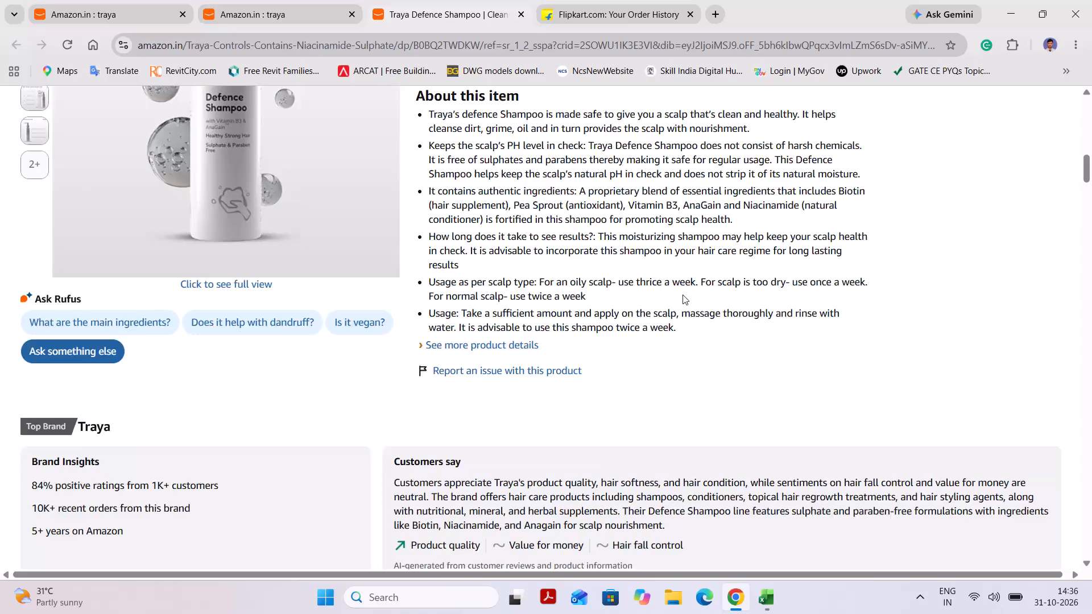
Close the Amazon and Flipkart pages along with the browser, returning to the Showroom Bill 2026 workbook in Excel.
scroll(682, 294, up, 3)
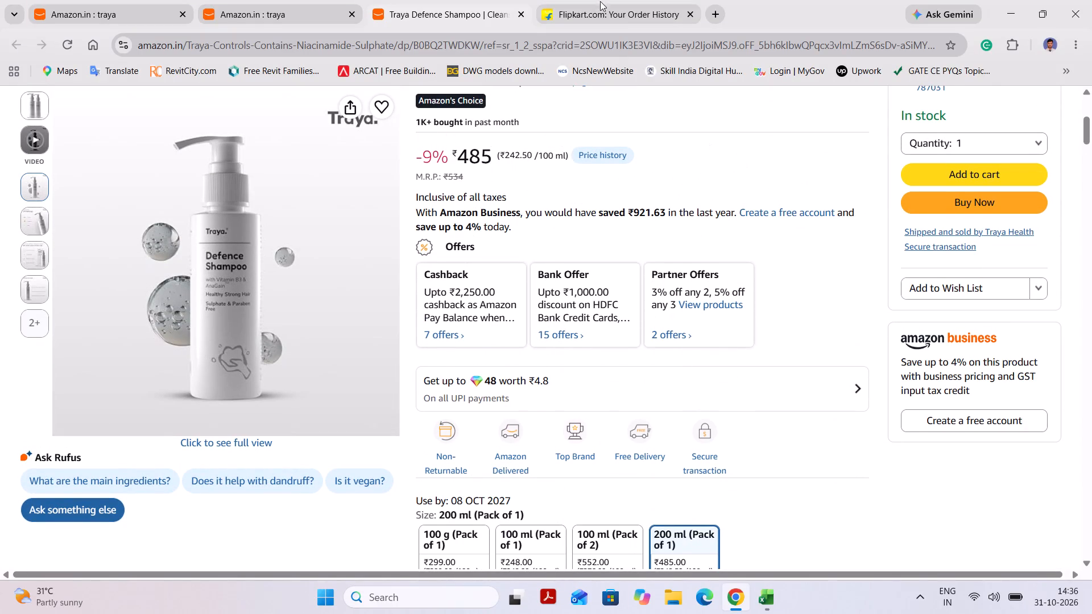
click(523, 11)
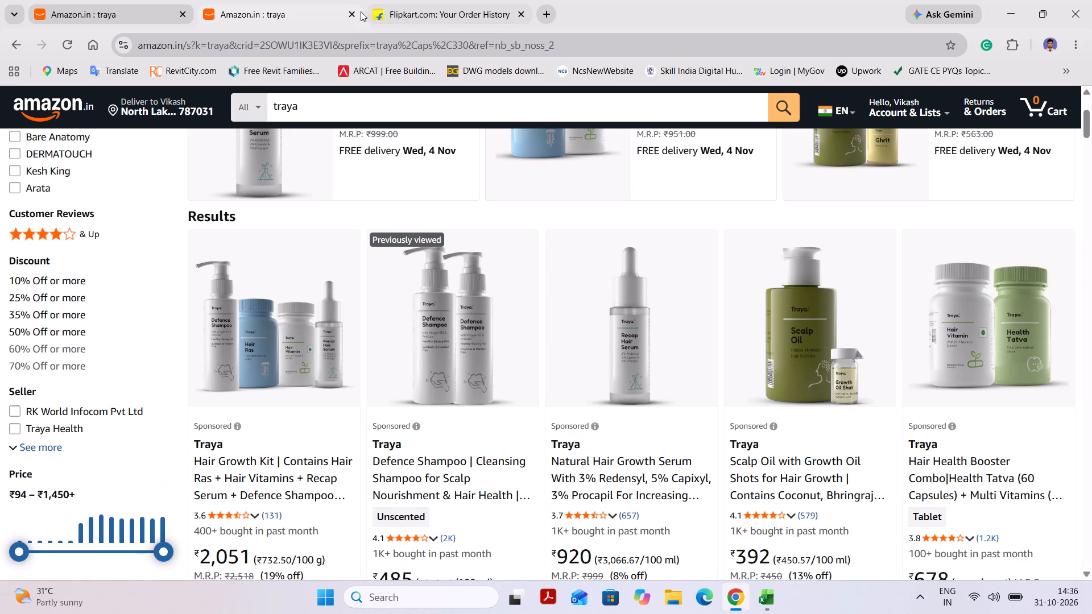
click(349, 9)
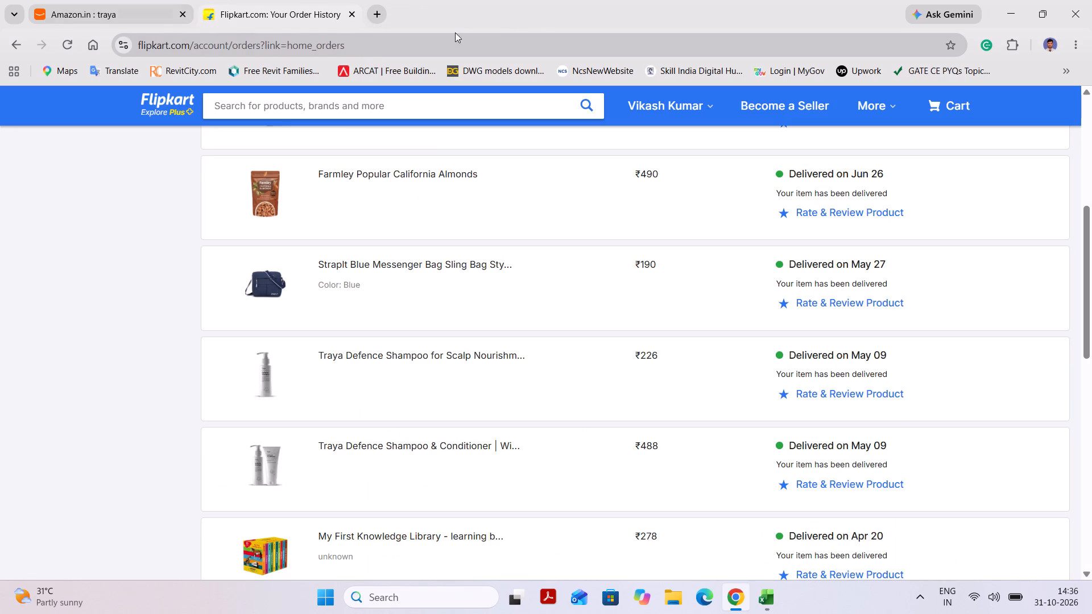
click(346, 14)
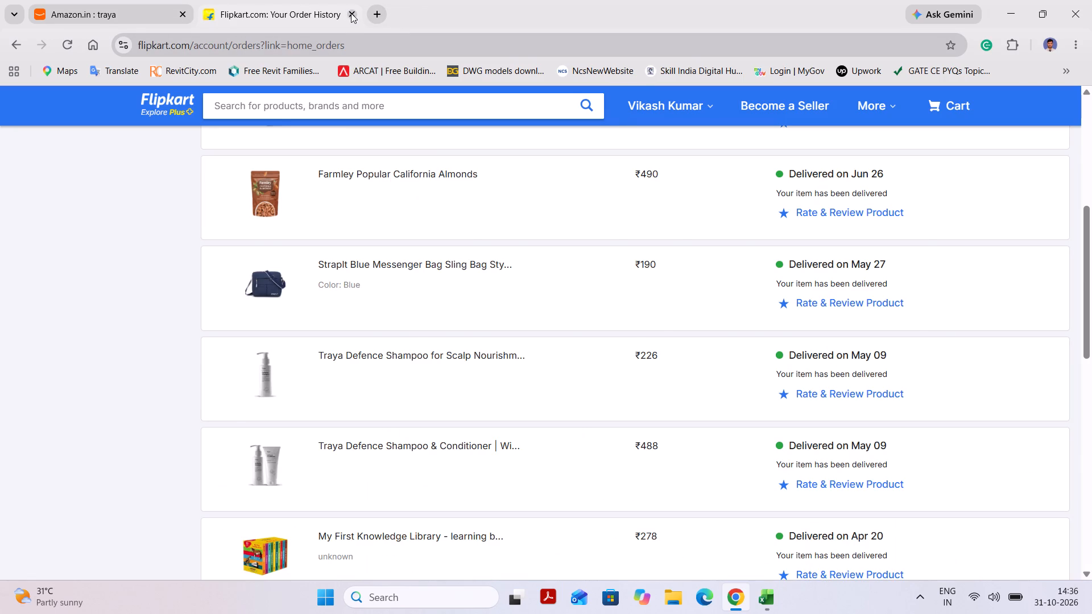
click(351, 13)
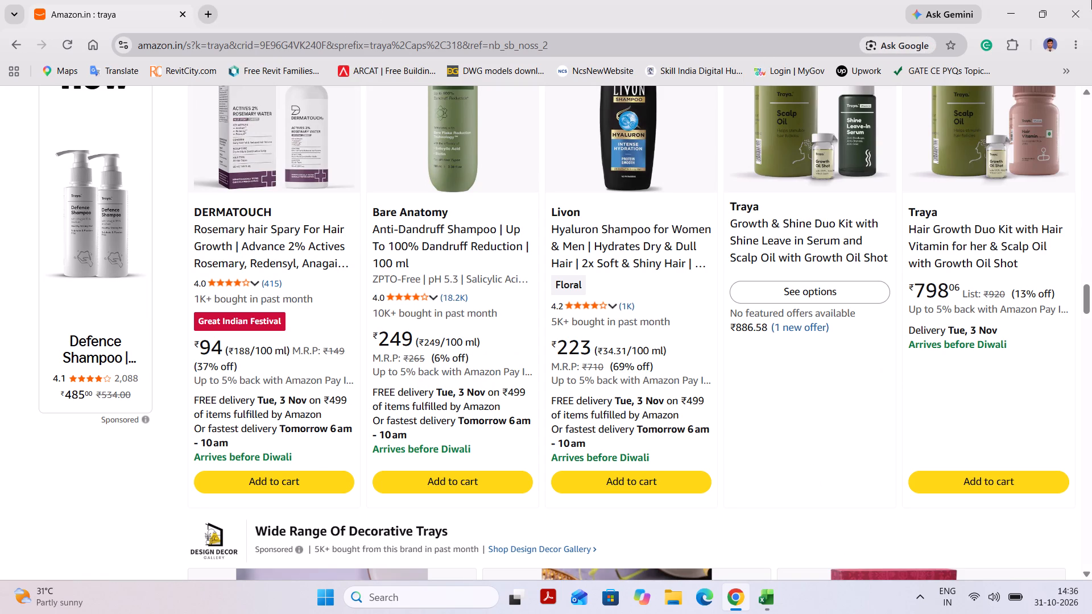
click(1091, 2)
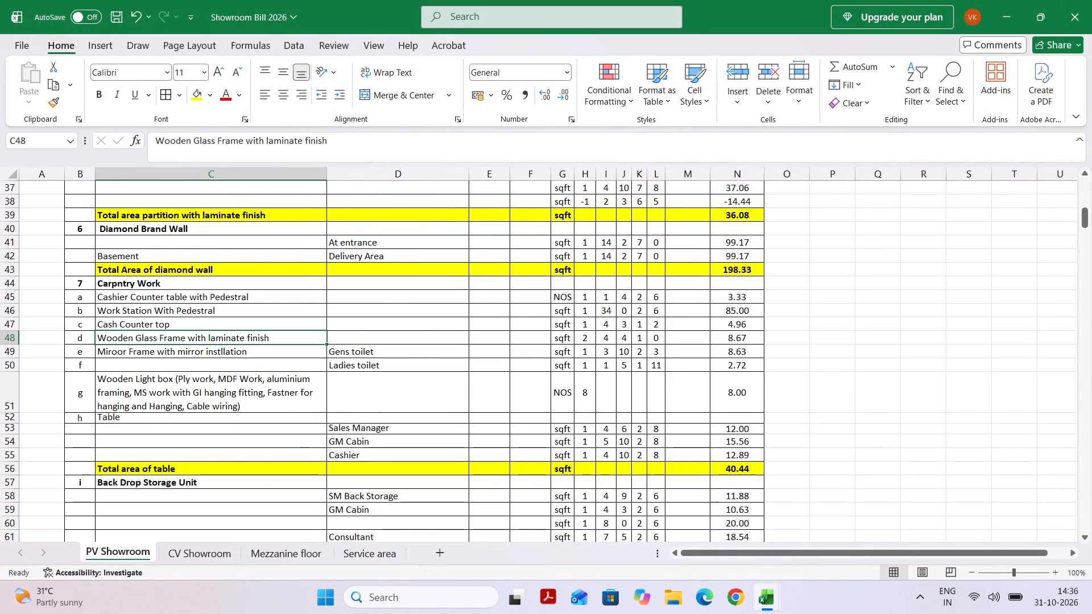
Review the PV Showroom sheet's measurement entries, from carpentry work through wallpaper, tile and skirting to electrical work.
scroll(535, 438, down, 3)
scroll(535, 438, up, 1)
scroll(535, 438, down, 1)
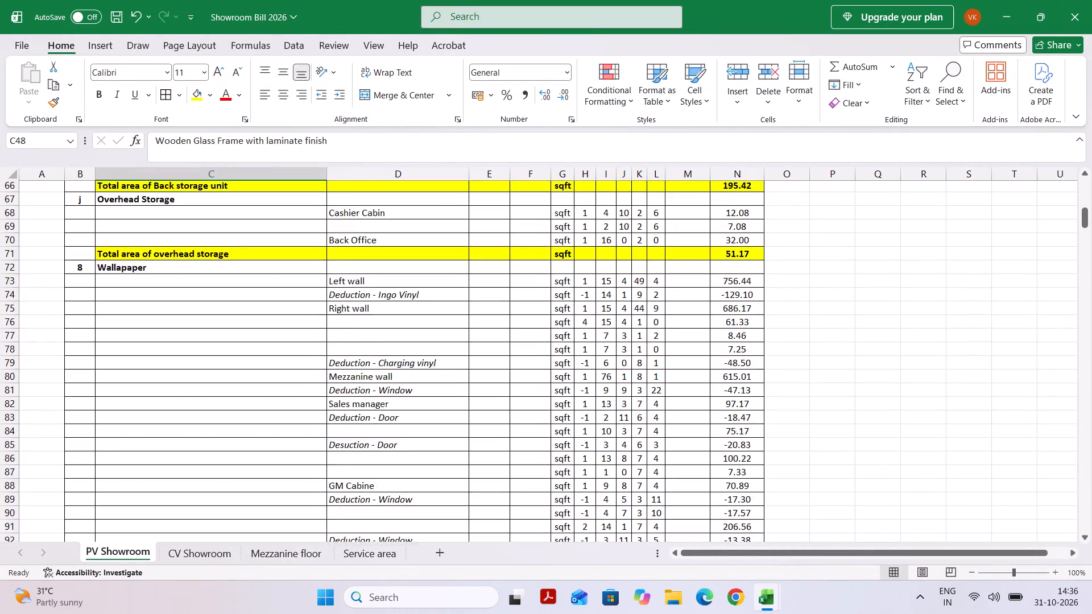
scroll(535, 438, down, 1)
scroll(535, 438, up, 1)
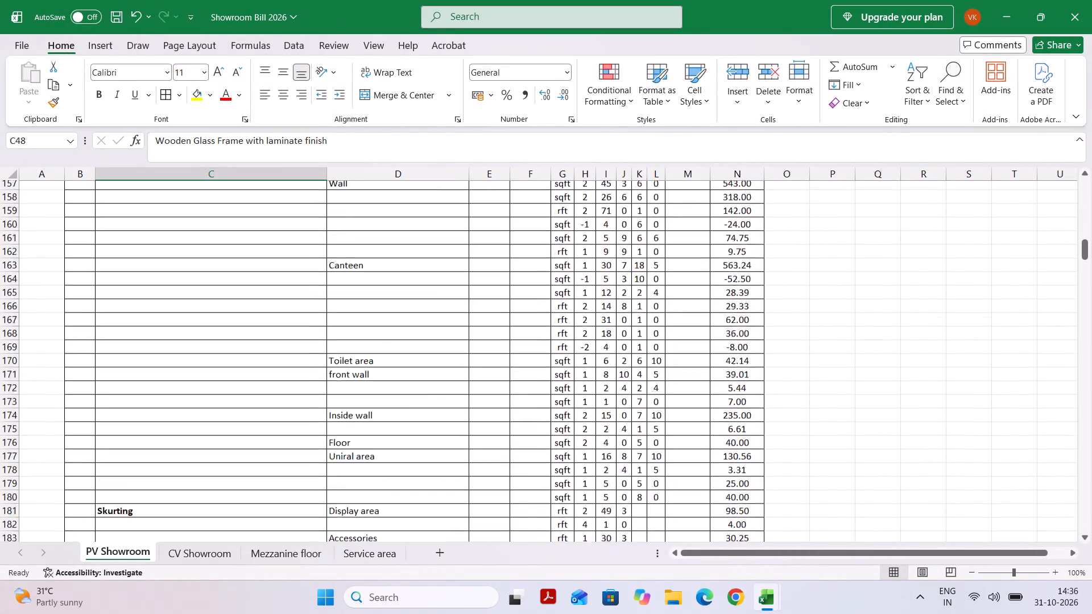
scroll(535, 438, down, 1)
scroll(535, 438, up, 3)
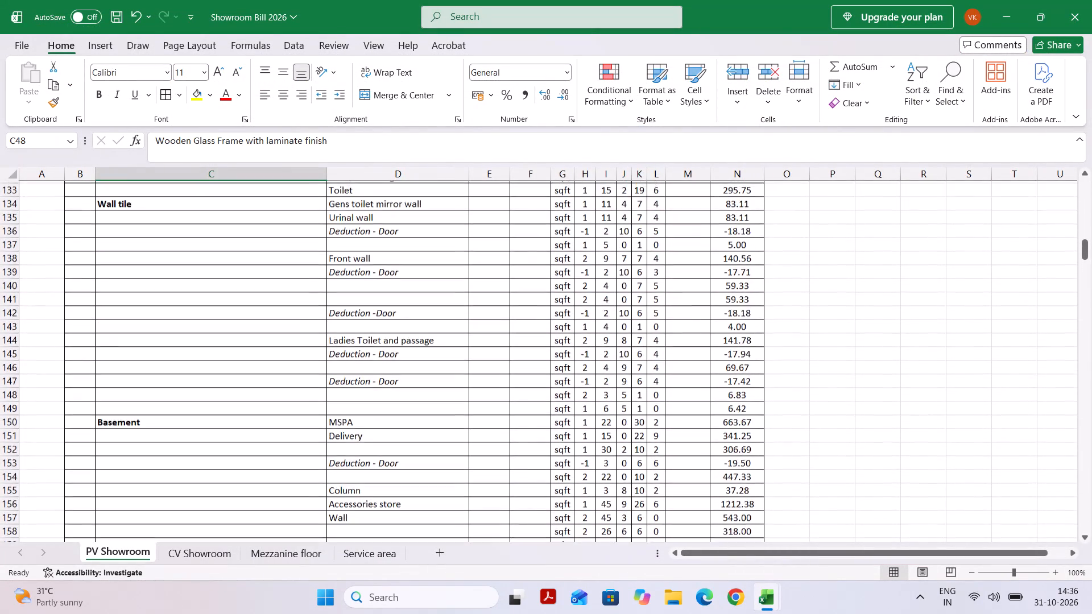
scroll(535, 438, up, 1)
scroll(535, 438, down, 3)
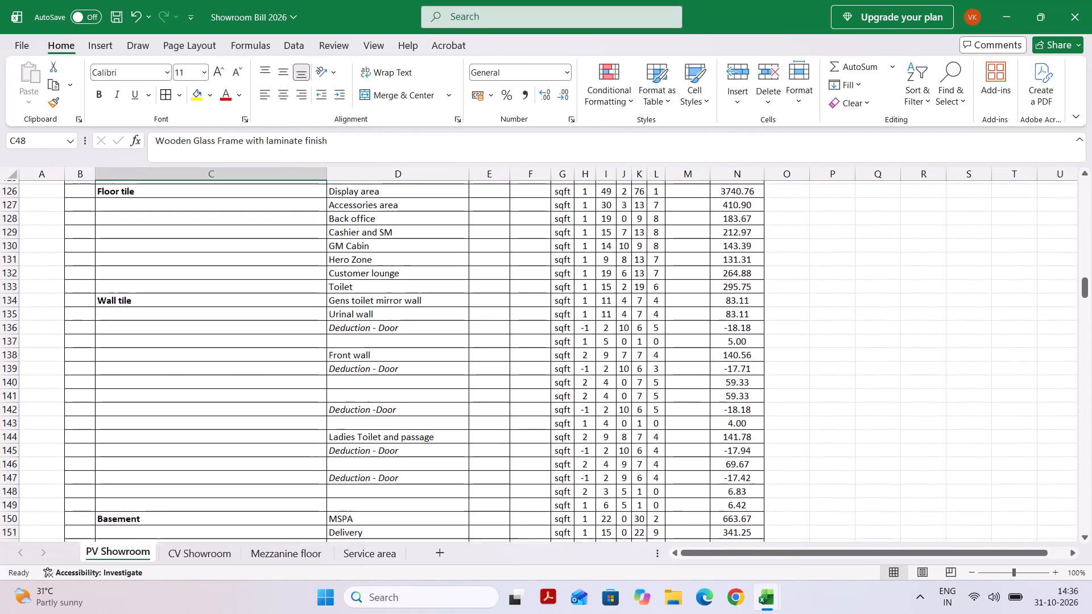
scroll(535, 438, down, 3)
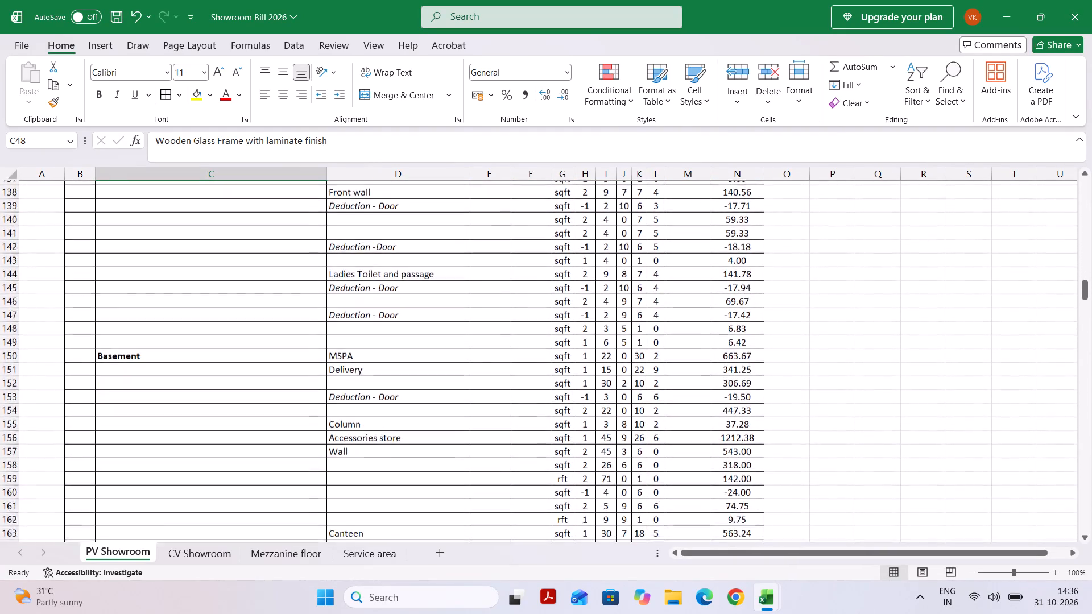
scroll(535, 438, down, 3)
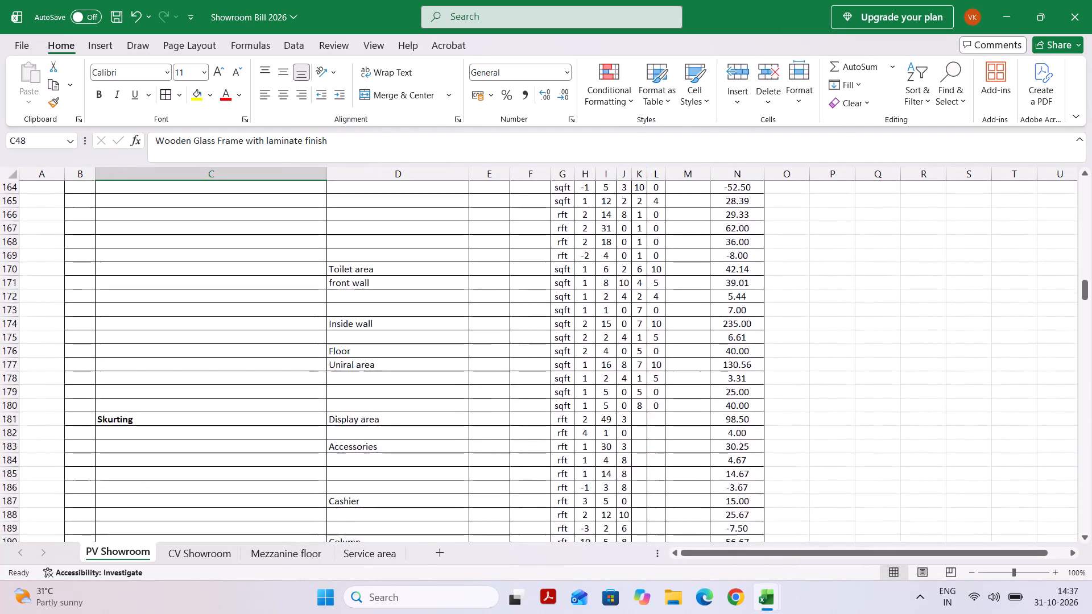
scroll(535, 438, down, 1)
scroll(535, 438, right, 1)
scroll(535, 438, down, 1)
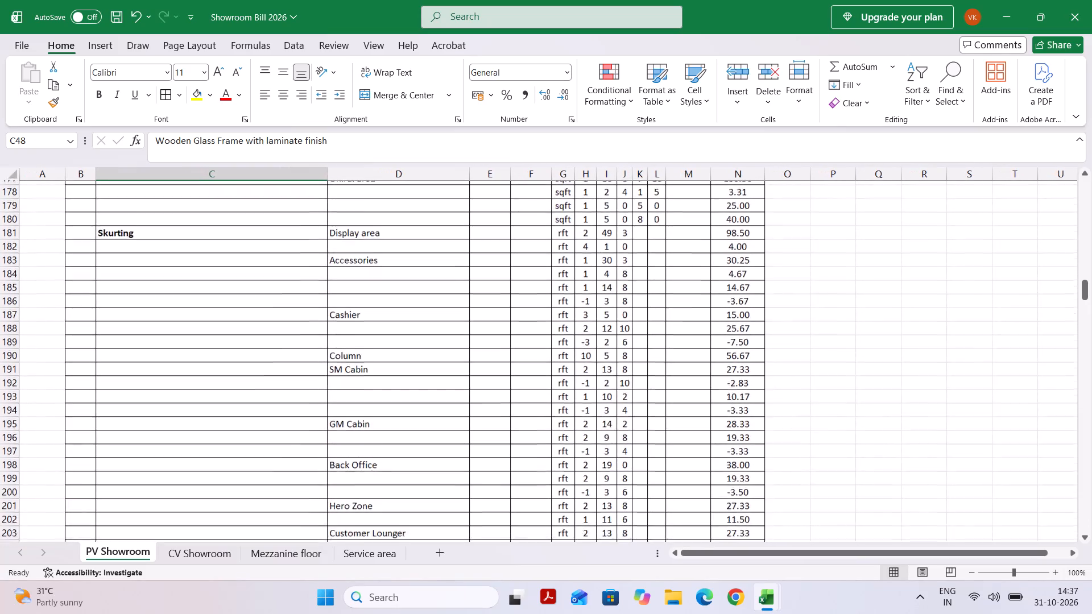
scroll(535, 438, down, 2)
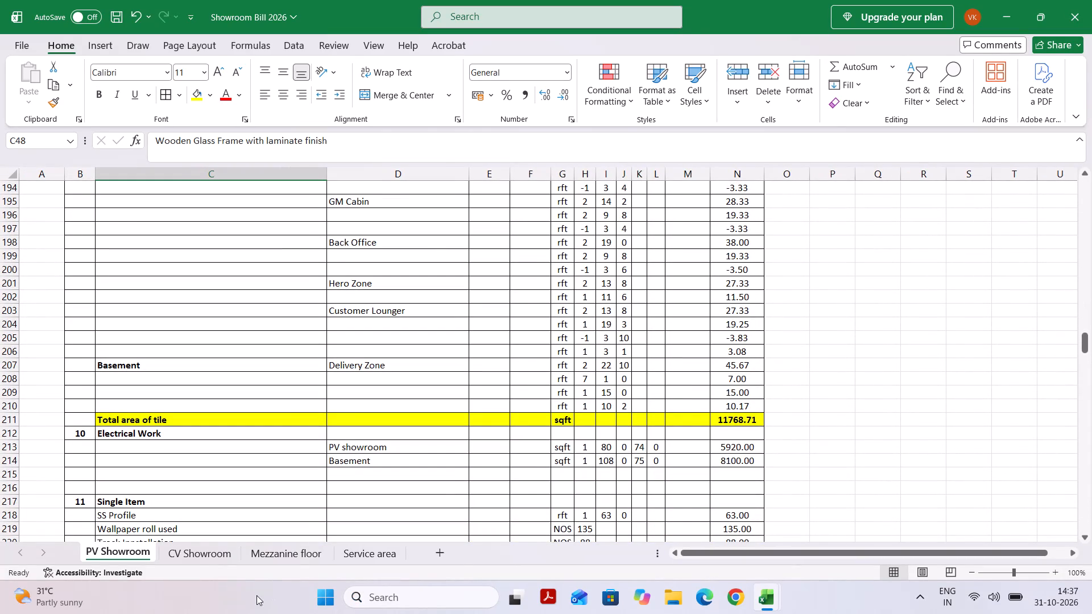
Examine the CV Showroom sheet's skirting, wall paint and extra work measurement entries.
click(206, 551)
scroll(493, 454, down, 5)
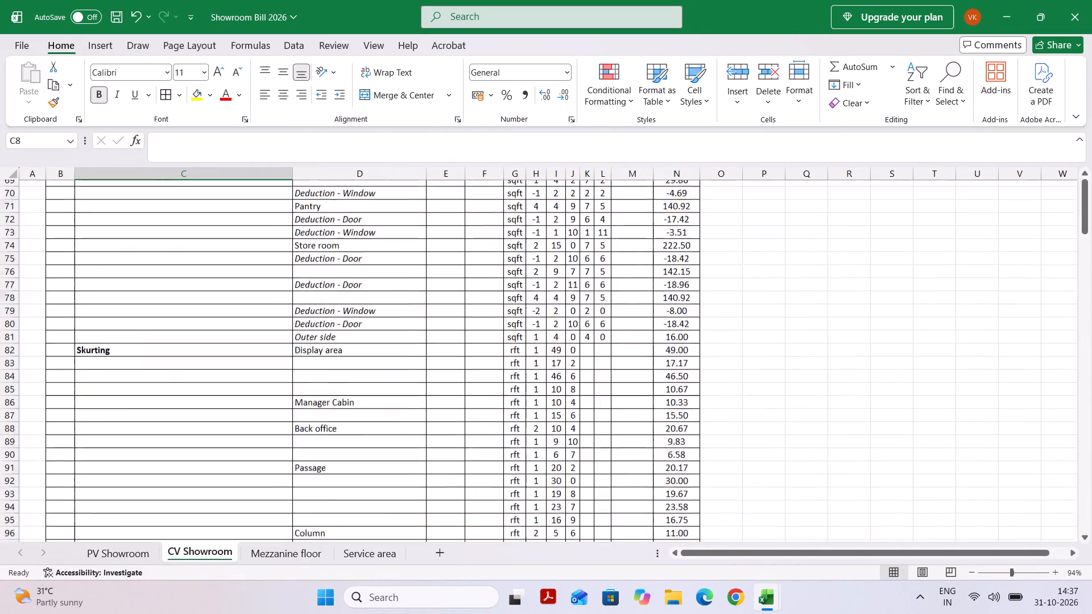
scroll(493, 454, up, 1)
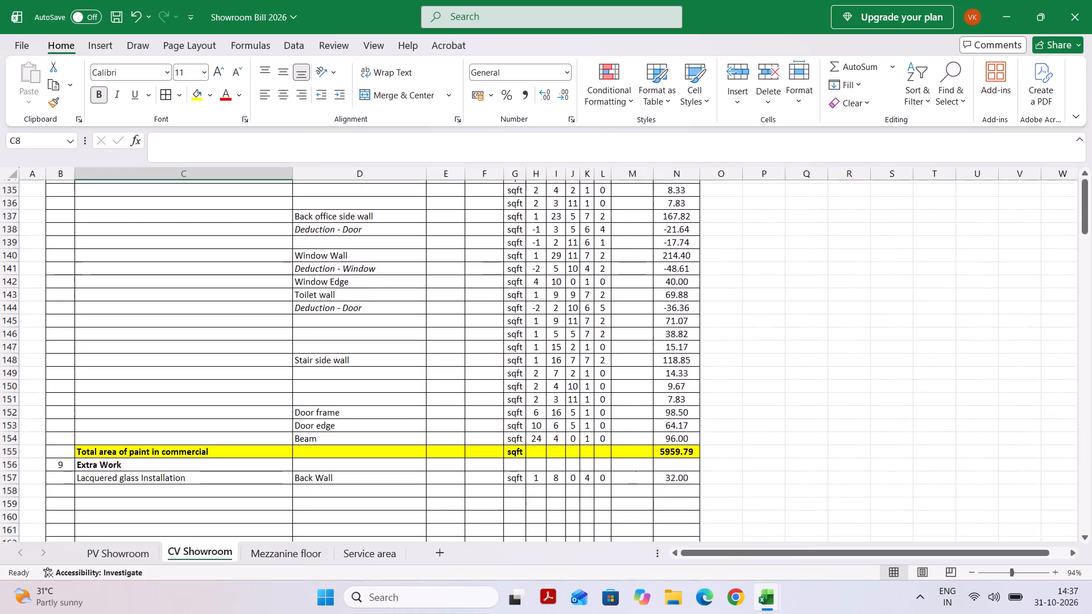
scroll(493, 454, up, 2)
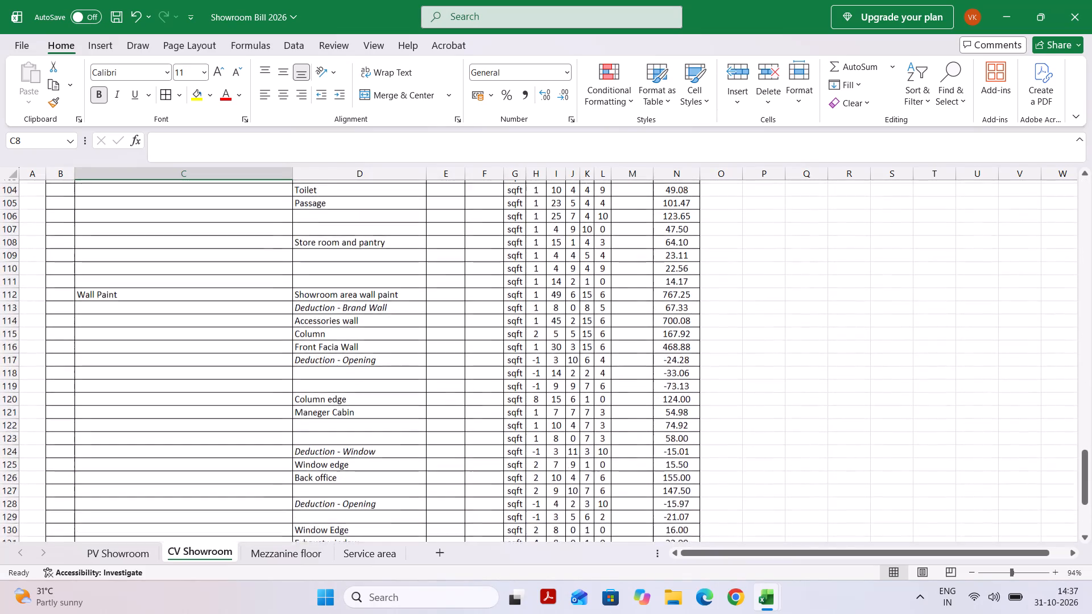
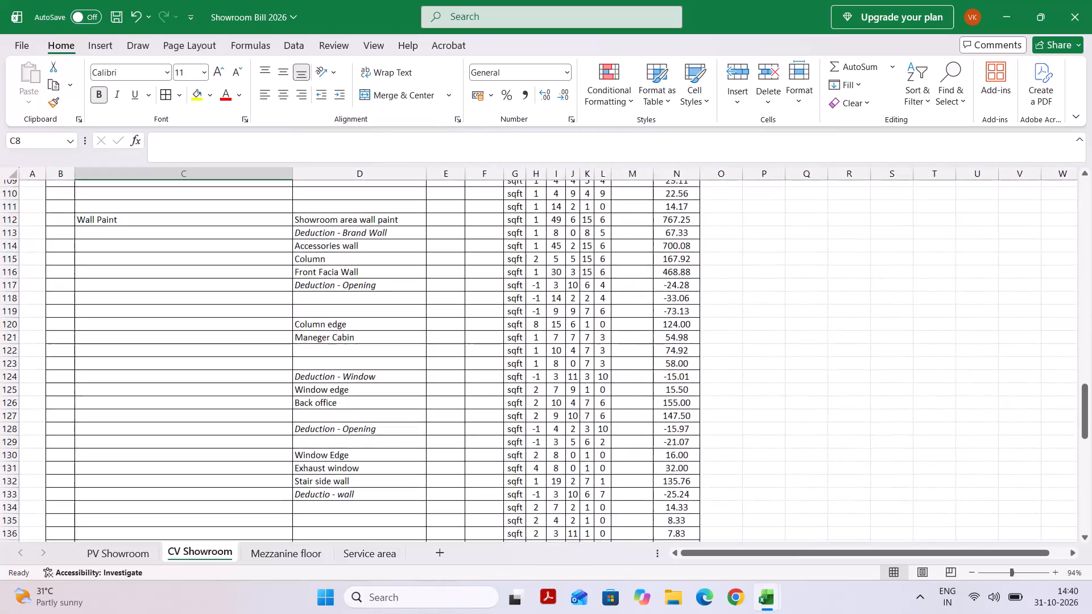
Examine the CV Showroom sheet's remaining wall paint entries, the commercial paint total row and the Back Wall lacquered glass installation entry under Extra Work.
scroll(493, 454, down, 2)
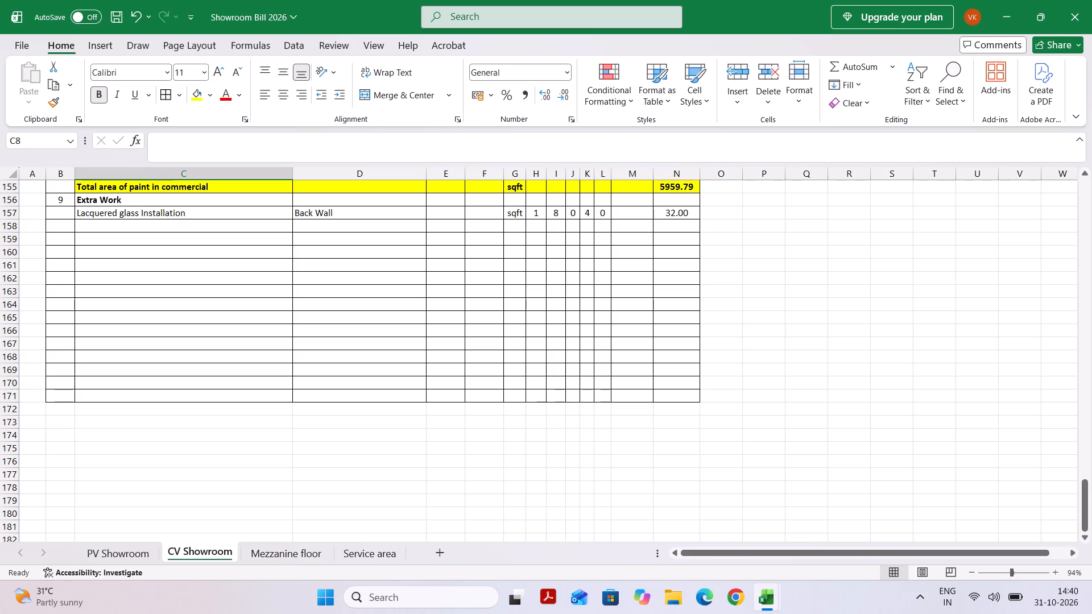
scroll(400, 410, down, 1)
scroll(400, 410, up, 1)
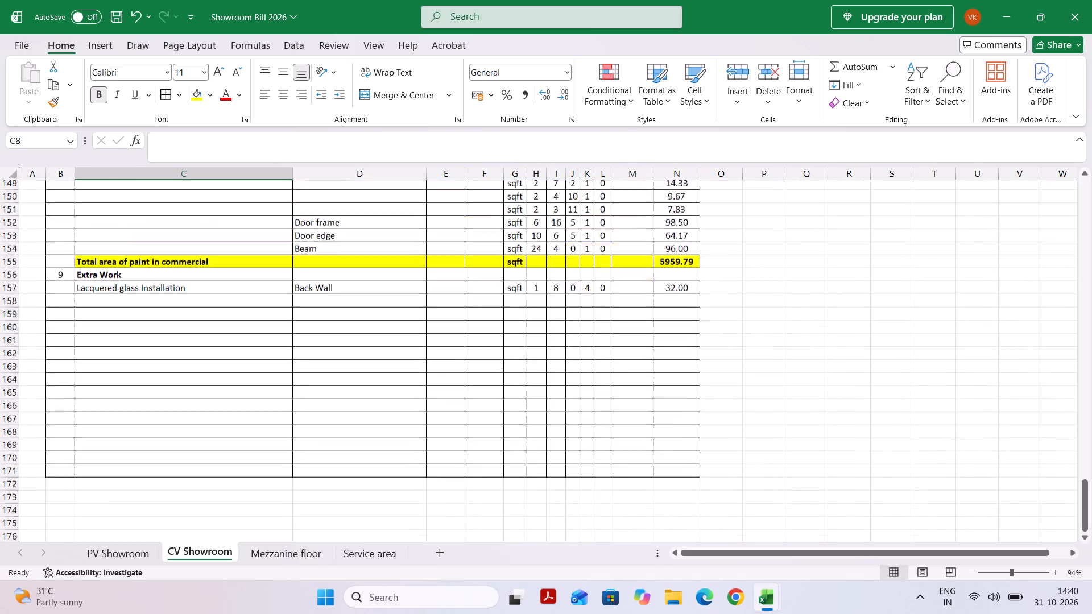
scroll(400, 410, up, 1)
click(361, 377)
scroll(361, 377, up, 1)
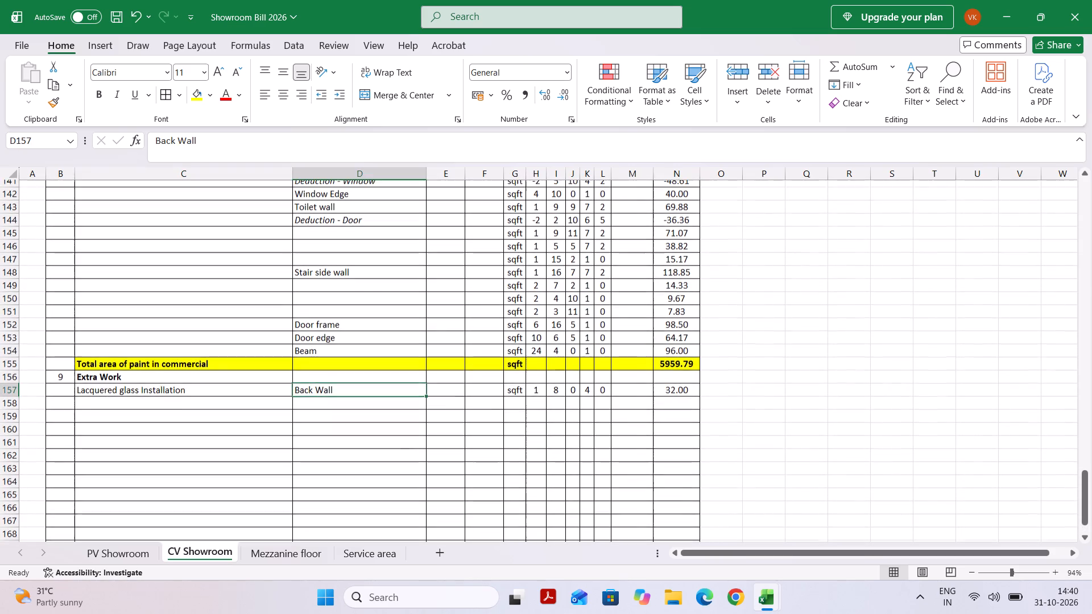
scroll(361, 377, up, 1)
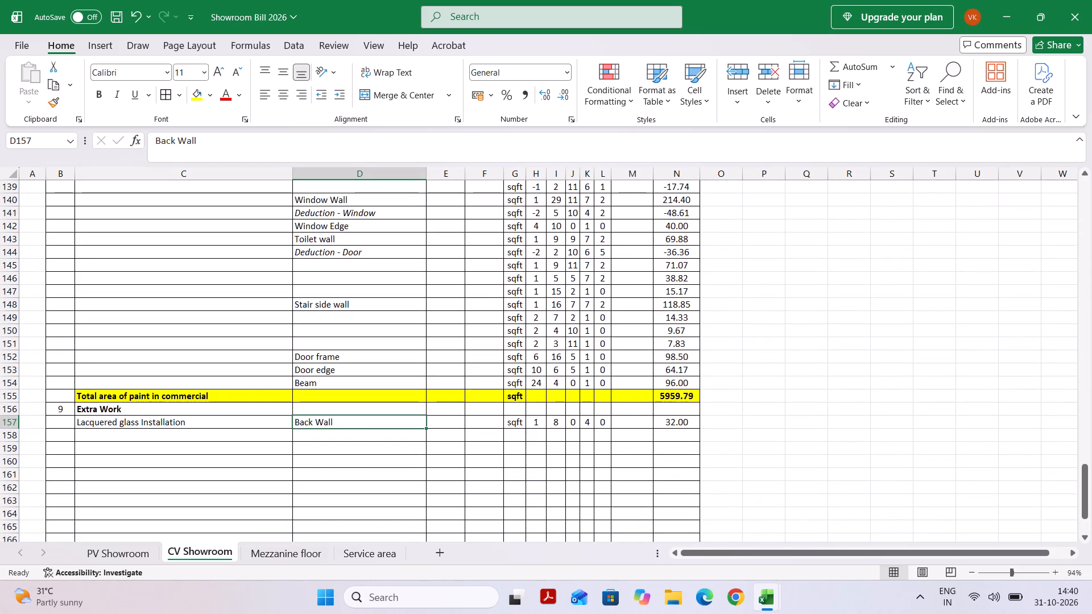
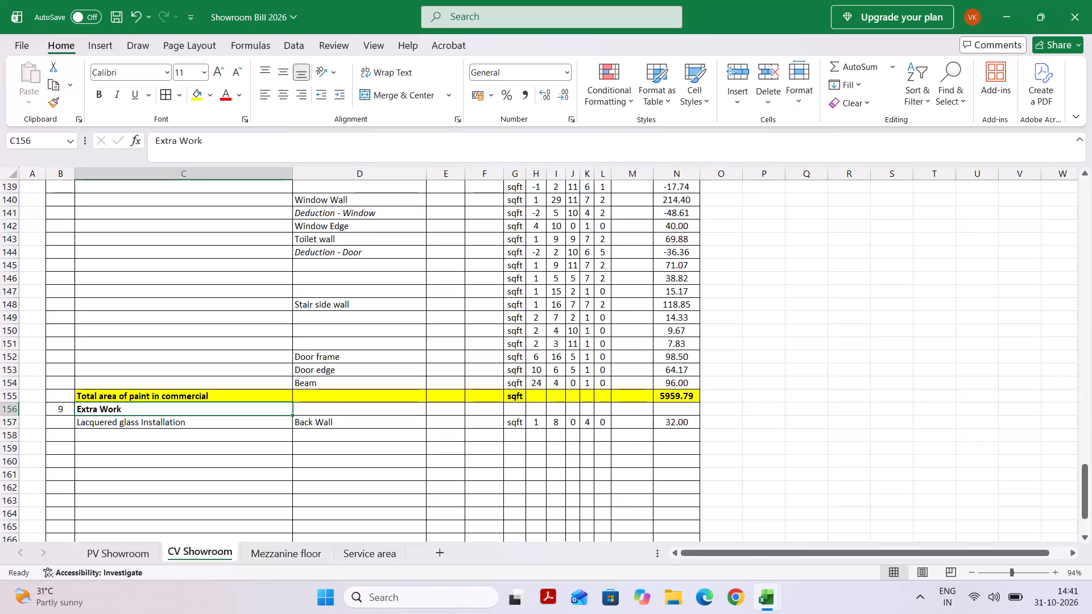
Change the location of the lacquered glass installation entry under Extra Work to "Brand Wall".
click(197, 429)
scroll(197, 429, up, 1)
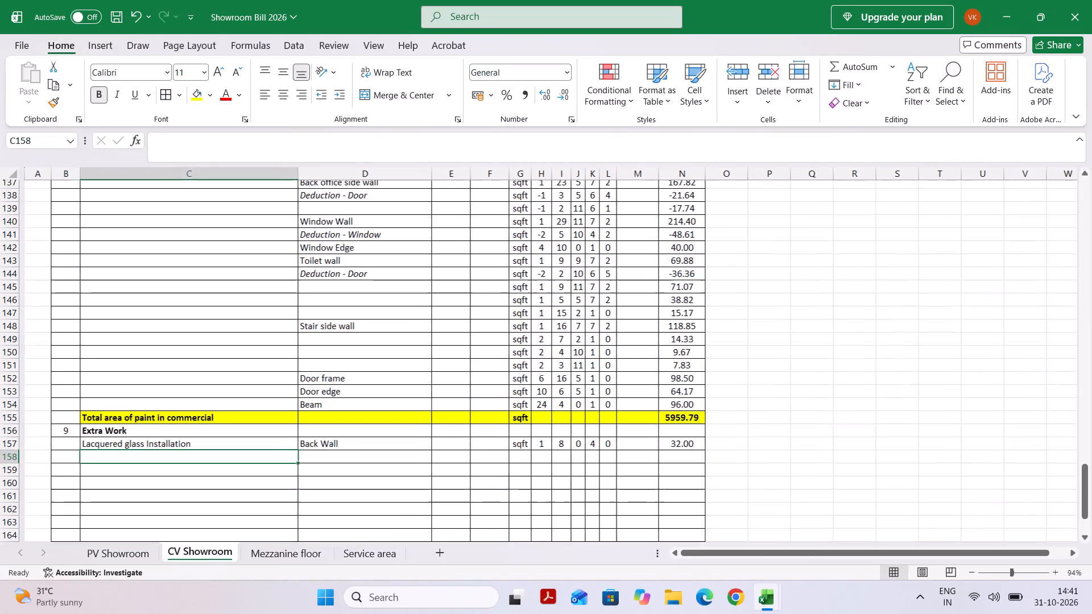
scroll(180, 459, up, 1)
scroll(180, 459, down, 3)
scroll(180, 459, up, 2)
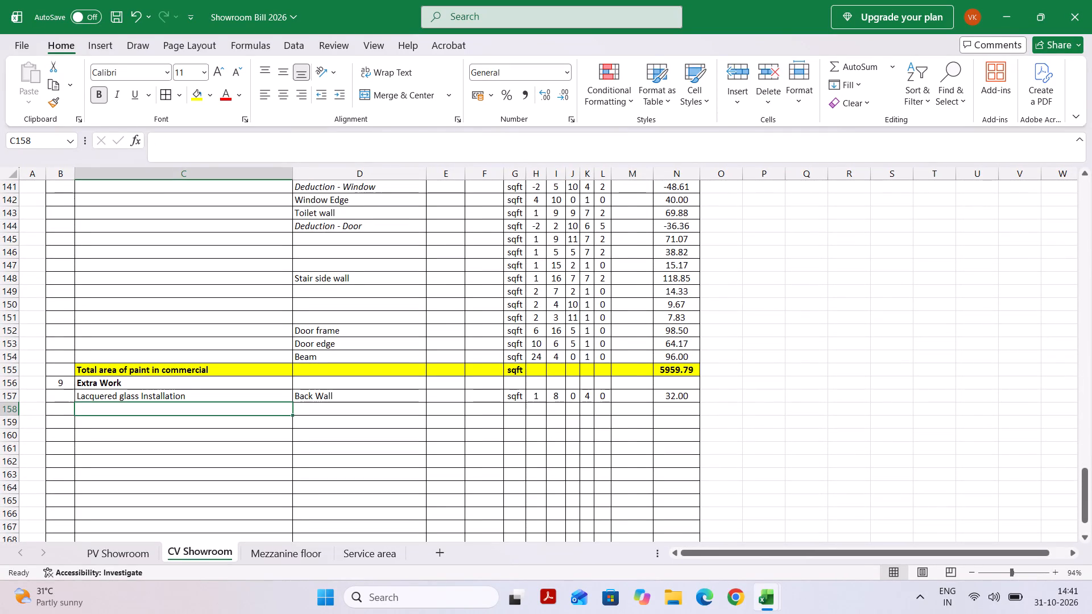
click(327, 396)
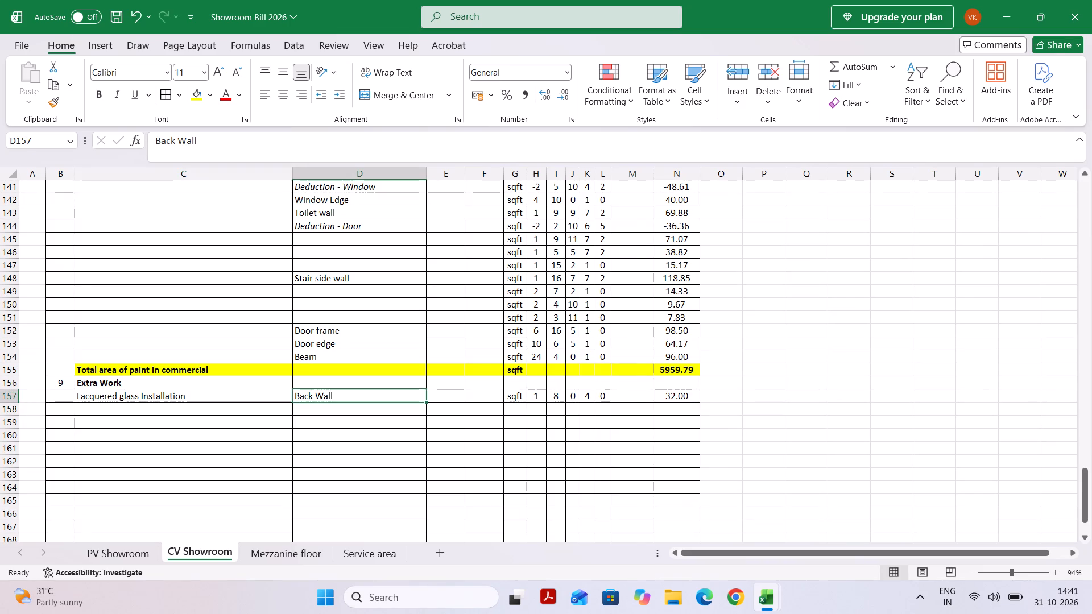
drag(174, 138, 163, 138)
text(crand)
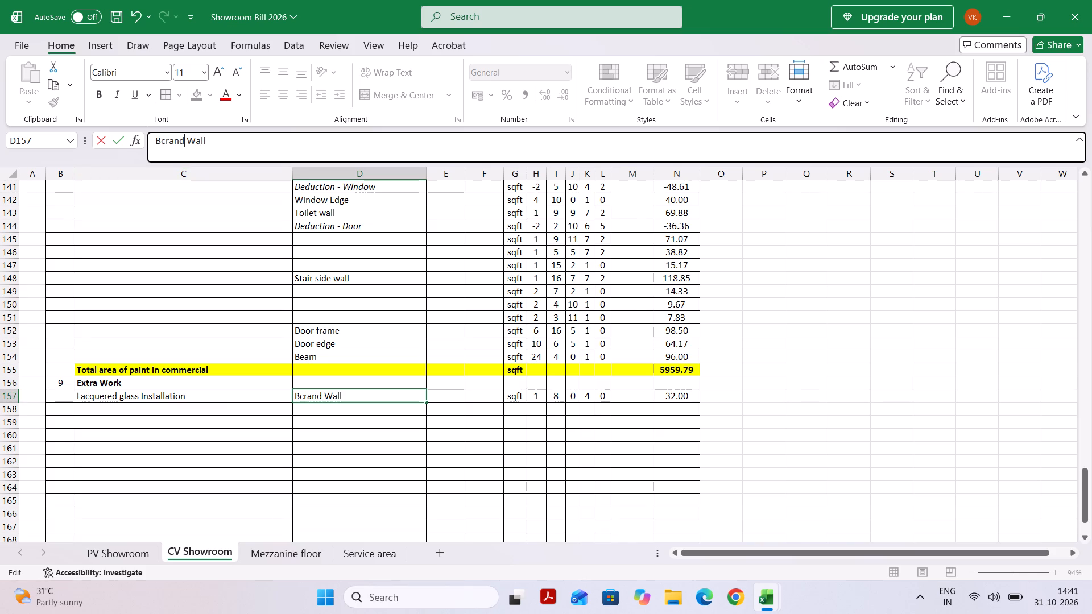
click(164, 140)
key(BackSpace)
click(349, 410)
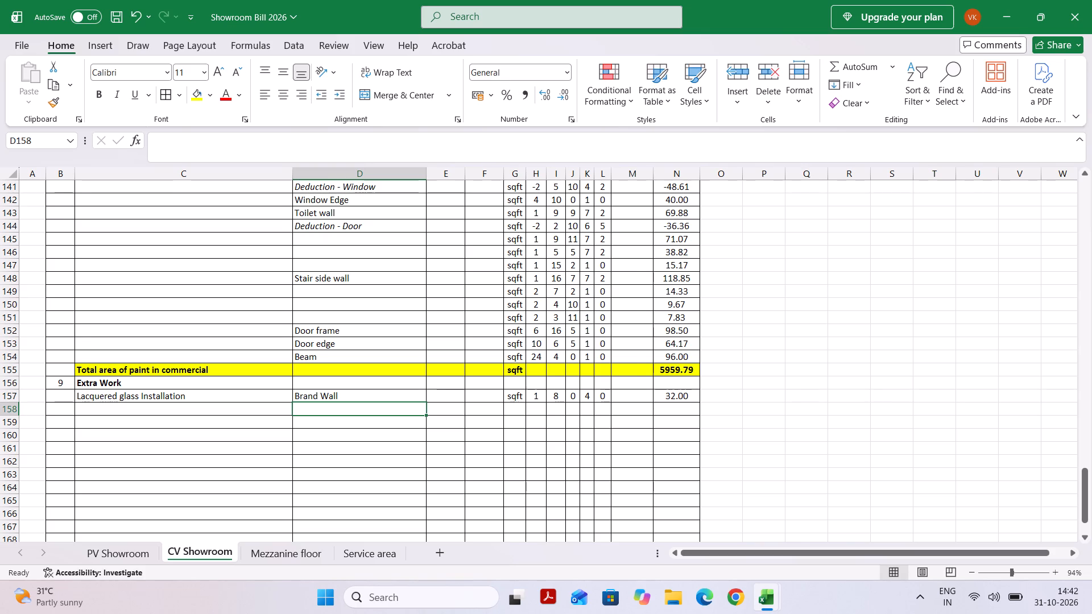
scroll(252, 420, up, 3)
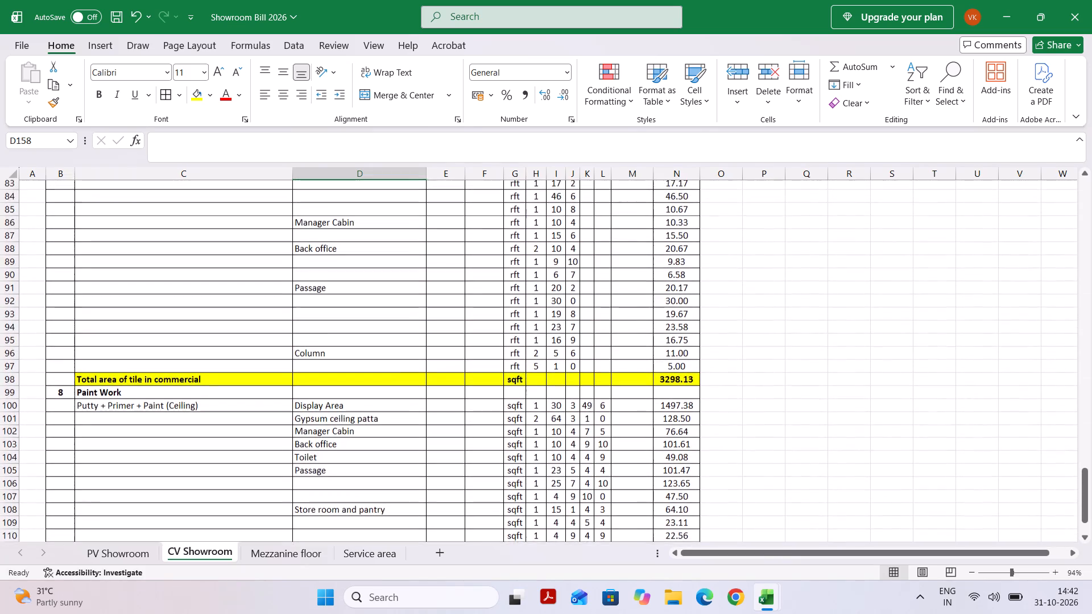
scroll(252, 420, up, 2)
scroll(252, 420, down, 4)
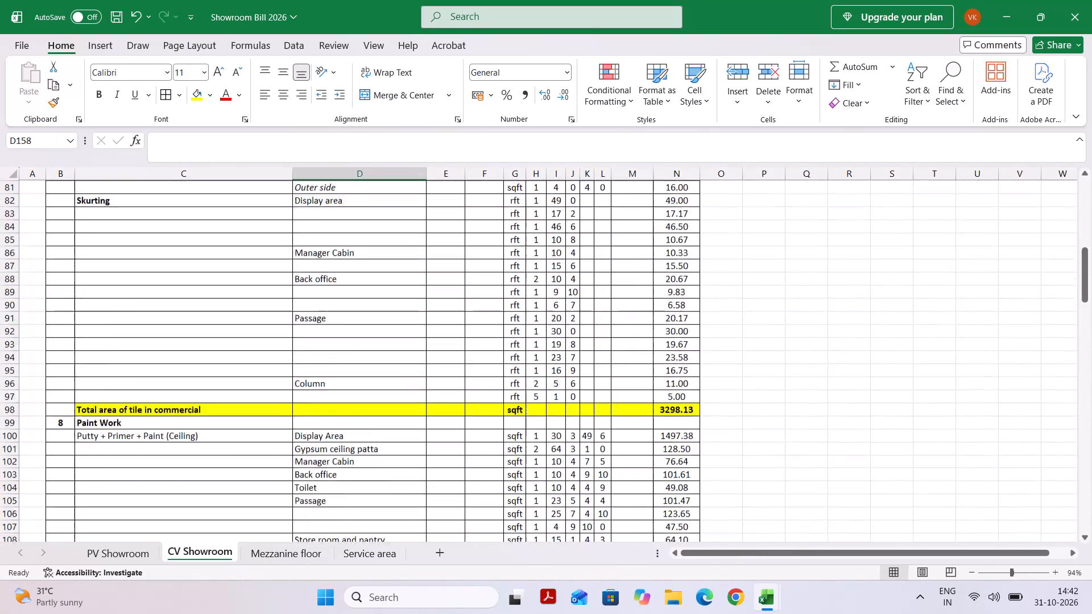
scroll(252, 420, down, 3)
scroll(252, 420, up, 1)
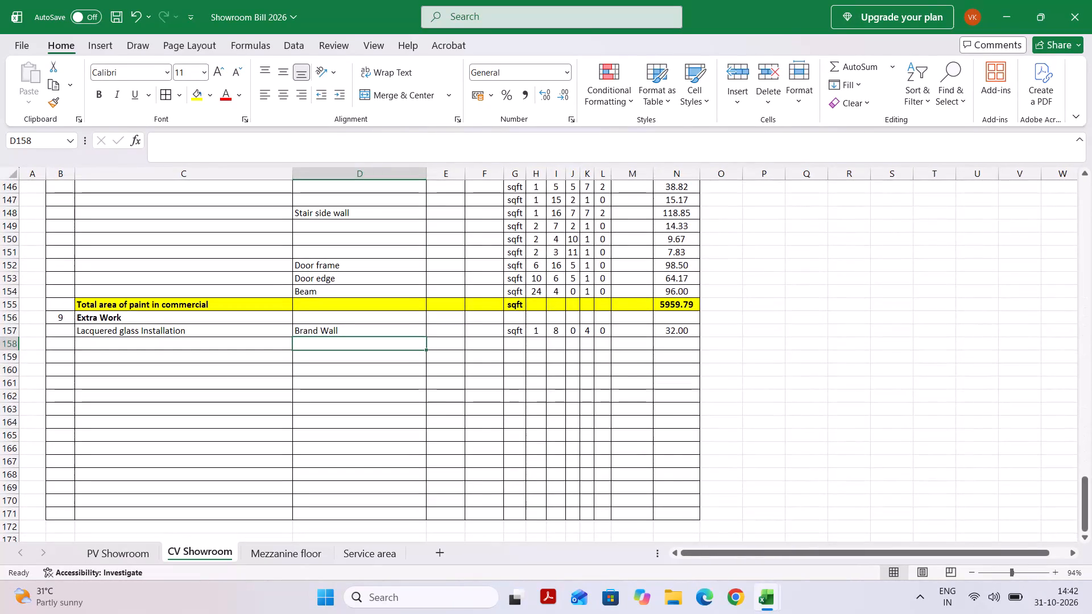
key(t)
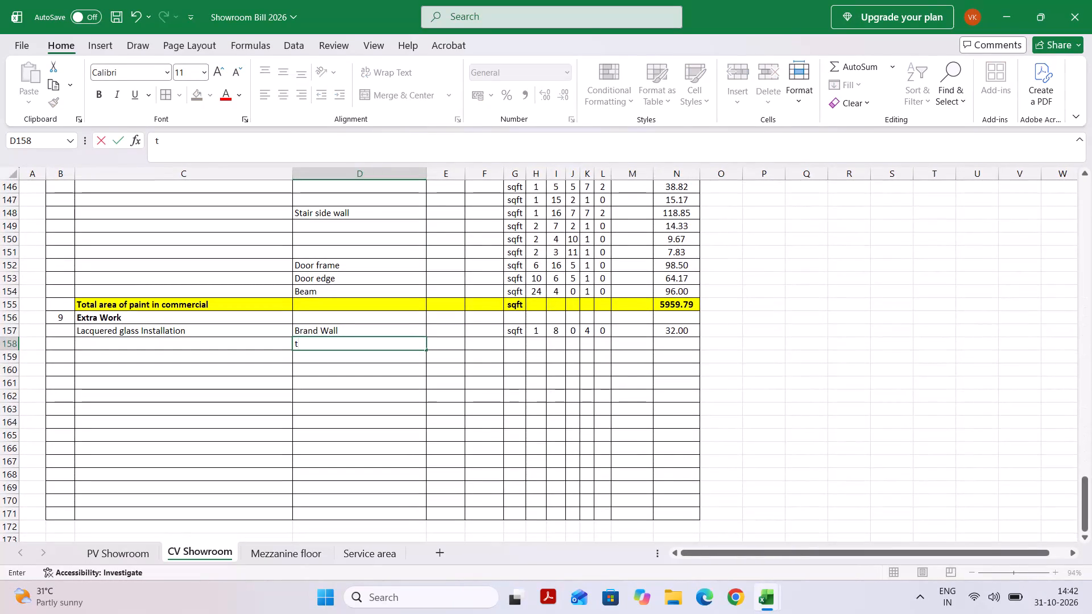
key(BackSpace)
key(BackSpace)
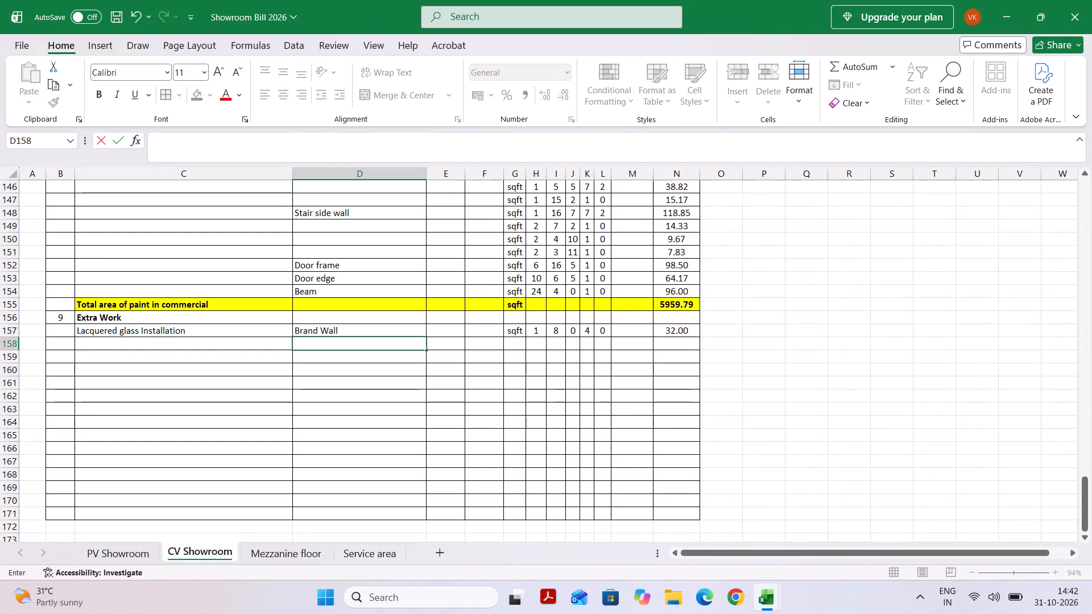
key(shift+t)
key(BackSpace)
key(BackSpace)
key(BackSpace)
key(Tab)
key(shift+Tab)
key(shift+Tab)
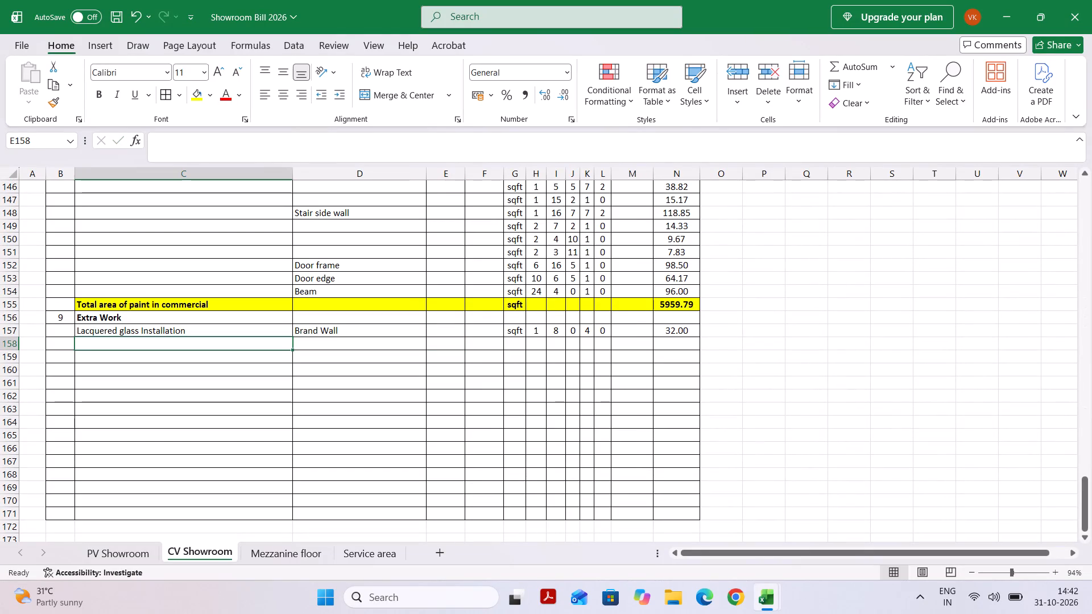
Examine the CV Showroom sheet's carpentry work entries, including the reception table laminate, commercial brand wall, sales consultant table and storage unit items.
scroll(312, 397, up, 10)
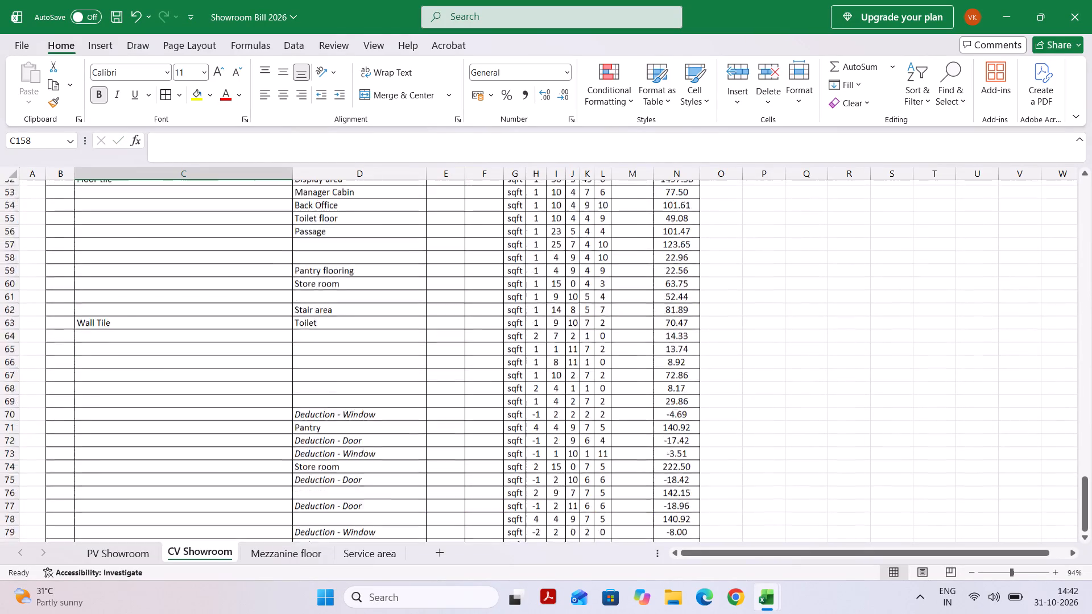
scroll(241, 363, down, 2)
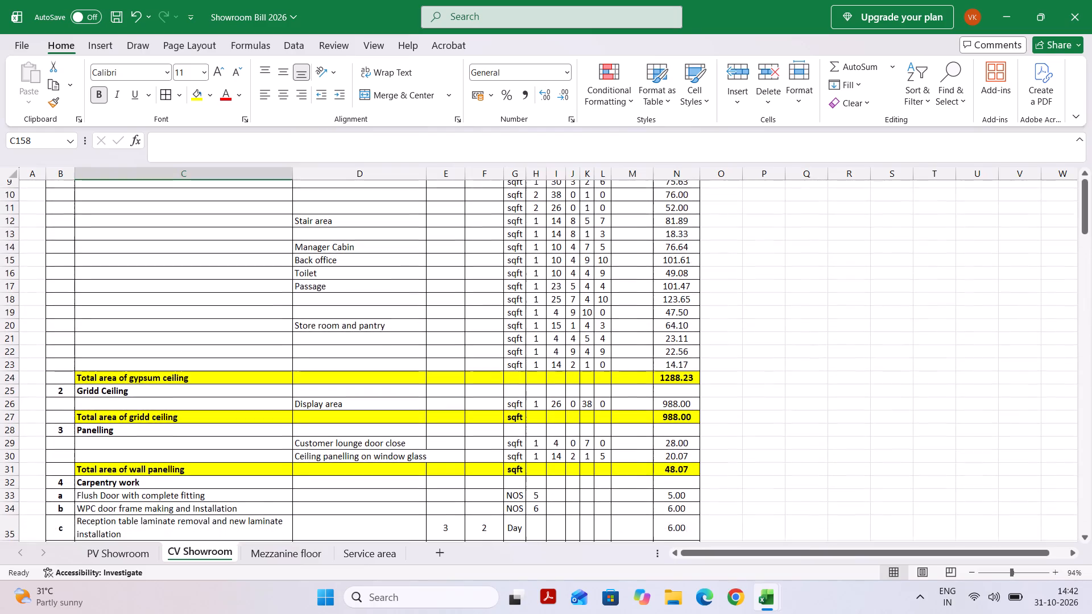
scroll(205, 402, down, 1)
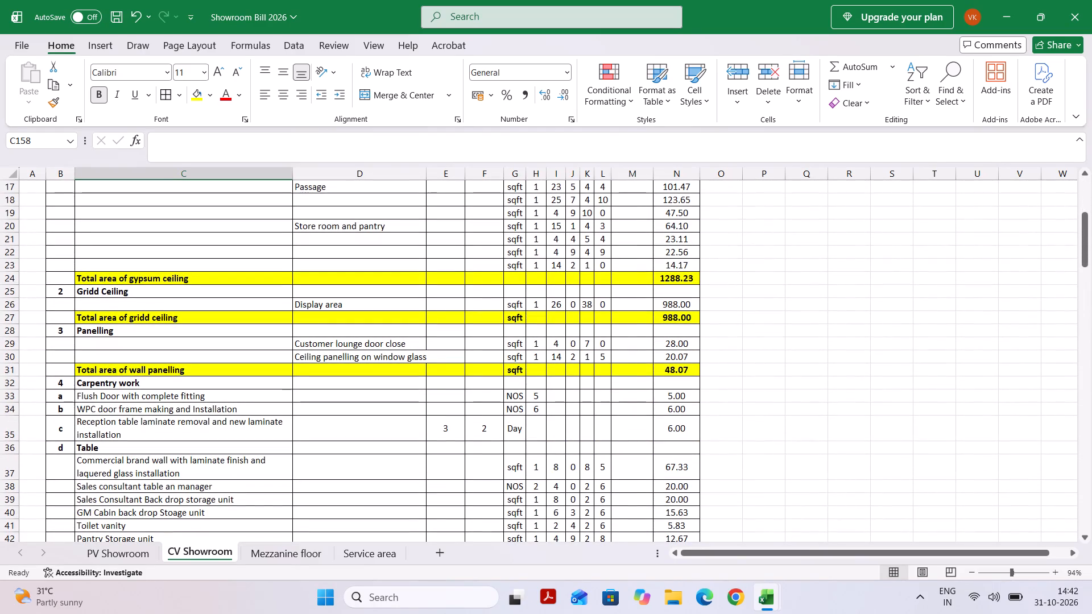
scroll(217, 401, down, 1)
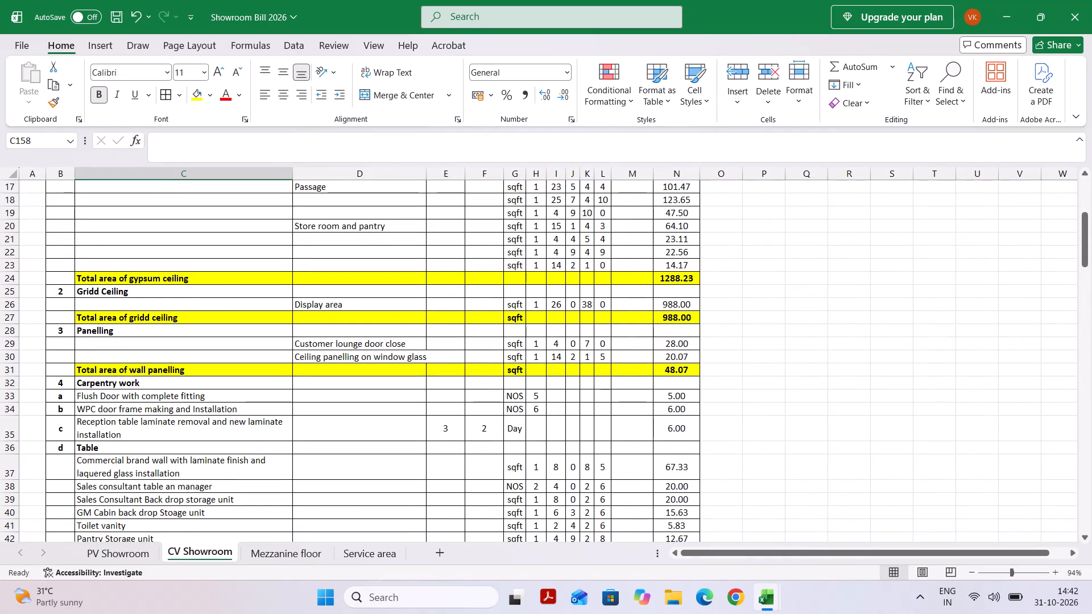
scroll(217, 401, down, 1)
click(212, 420)
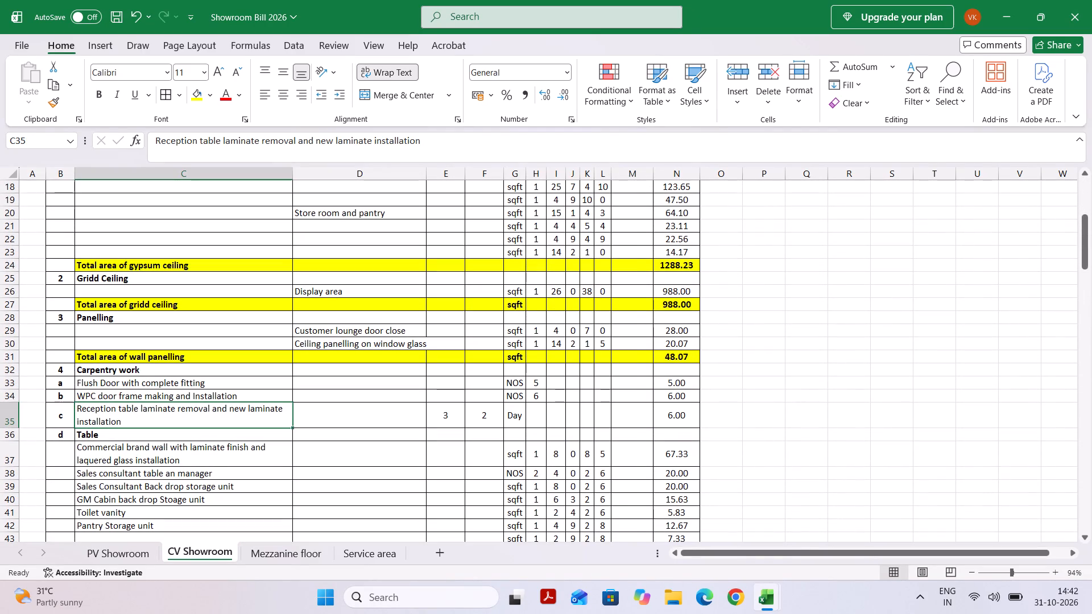
click(421, 410)
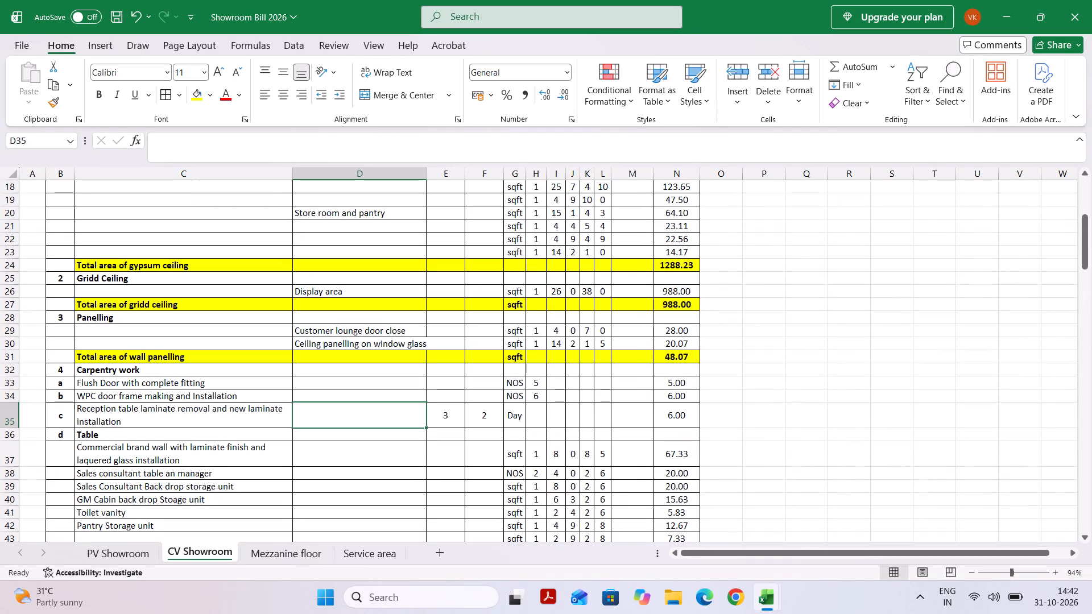
click(462, 413)
scroll(462, 413, down, 1)
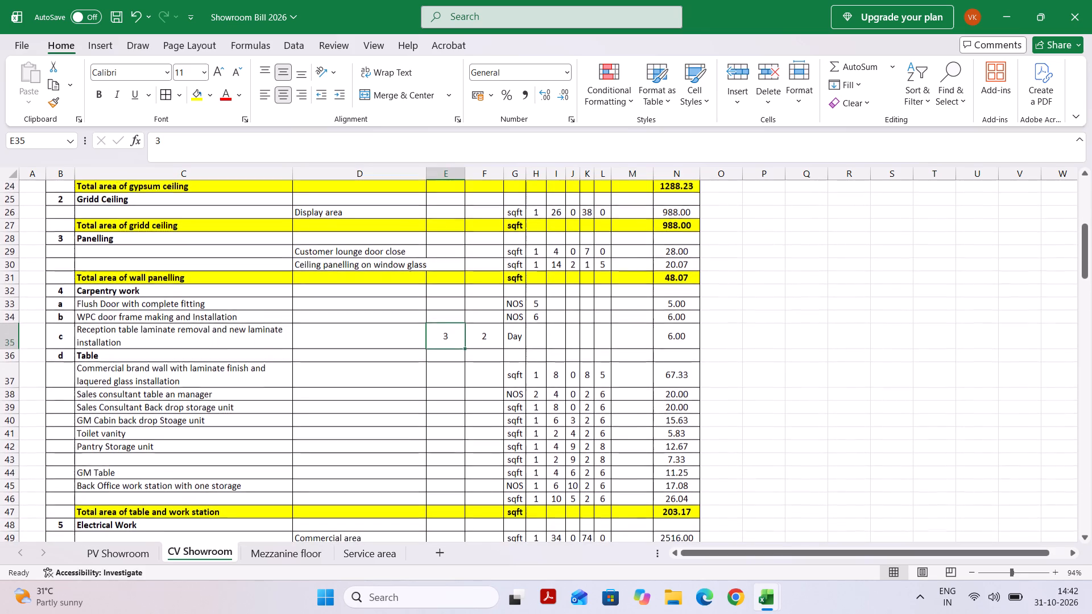
click(578, 355)
scroll(473, 420, down, 1)
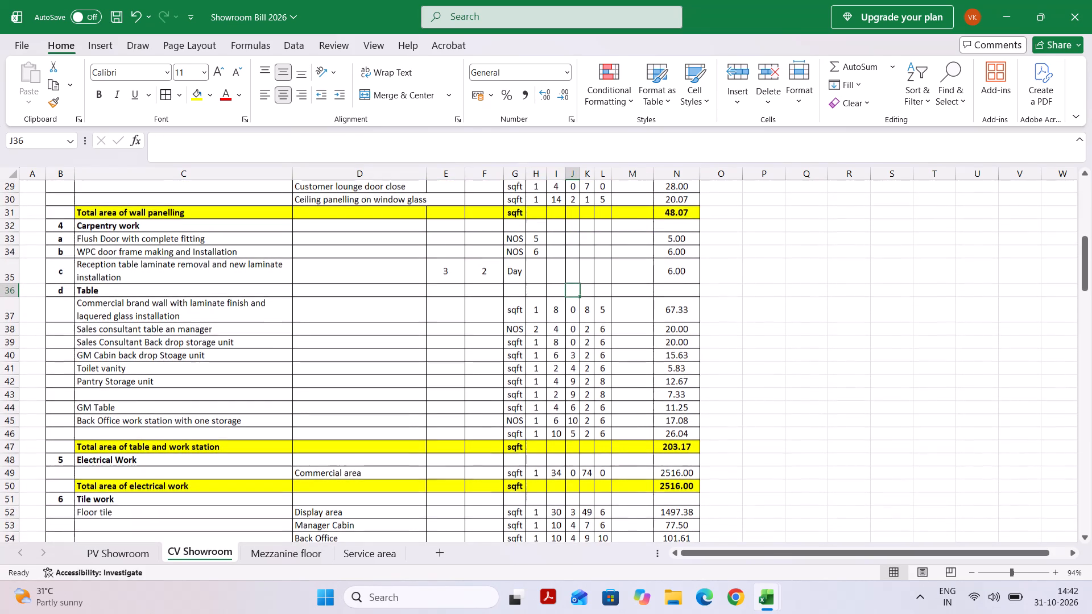
click(482, 311)
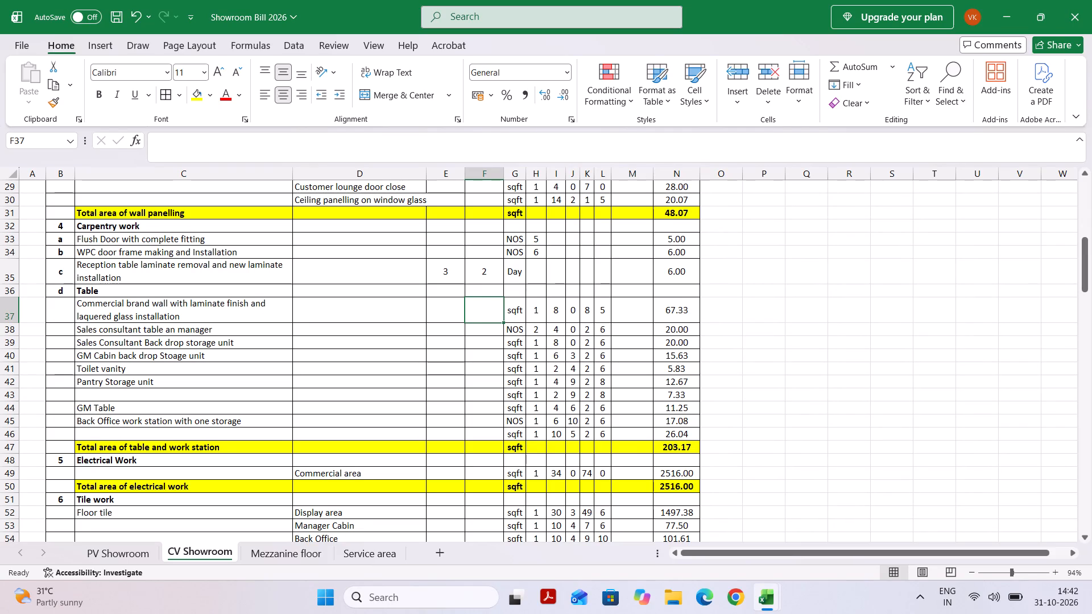
scroll(391, 356, down, 1)
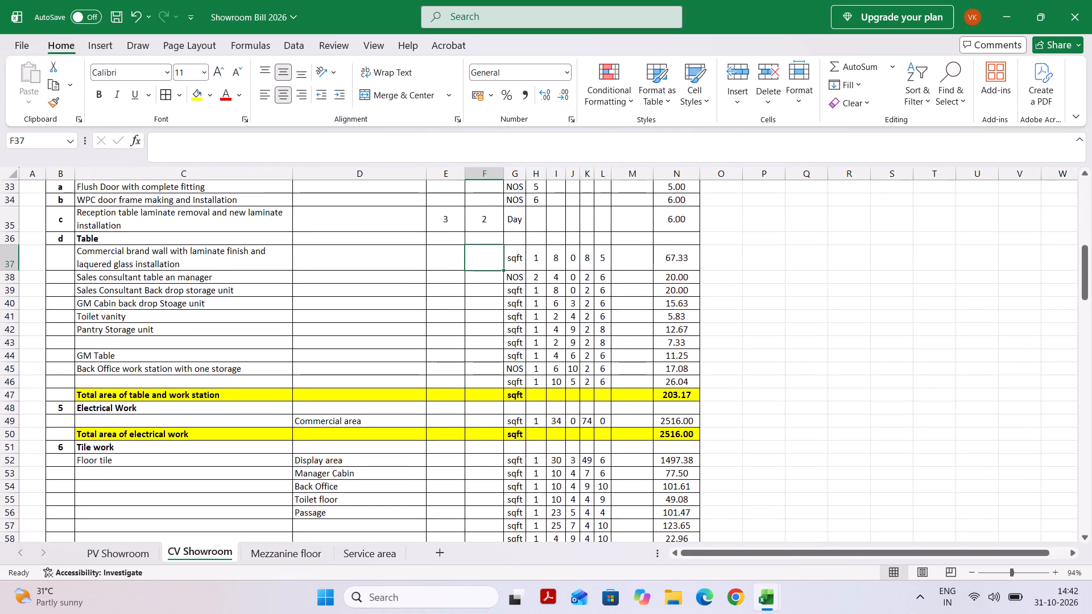
click(342, 276)
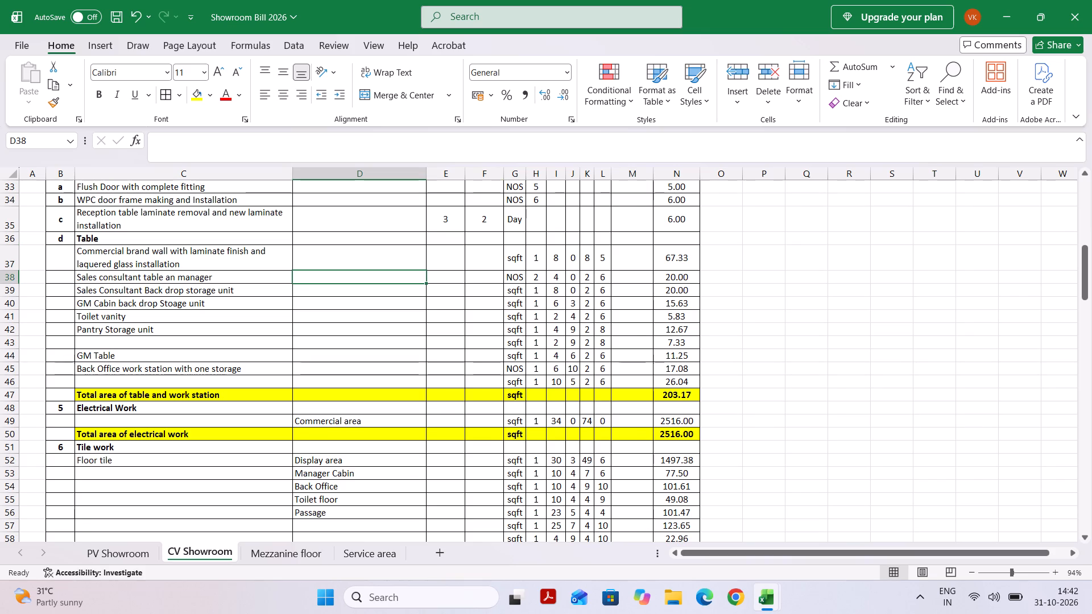
click(397, 302)
click(386, 292)
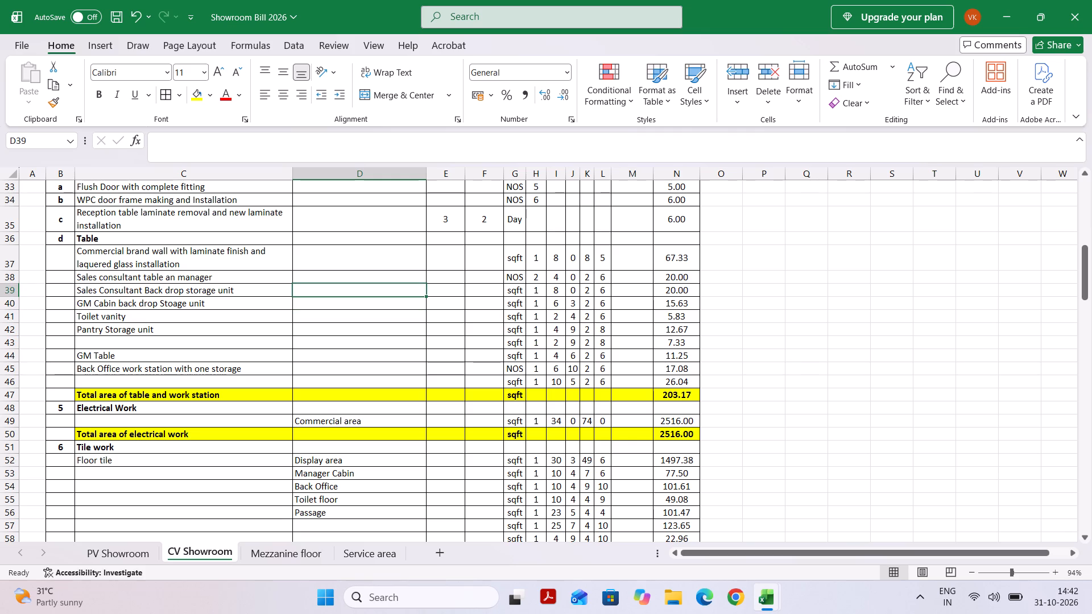
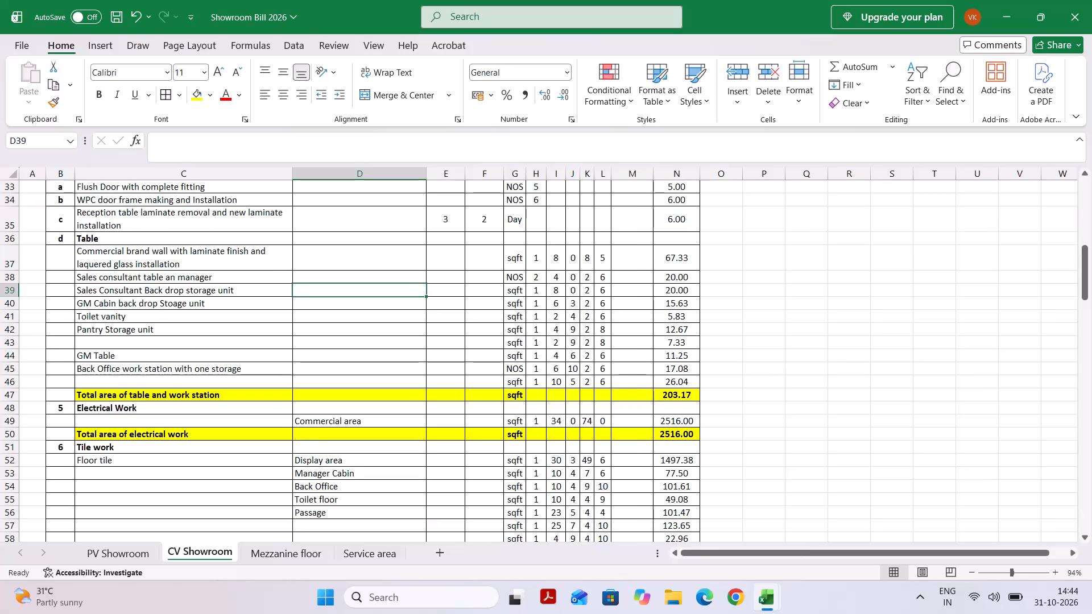
Examine the Table section's GM table, back office work station, pantry storage unit and toilet vanity entries on the CV Showroom sheet.
click(157, 360)
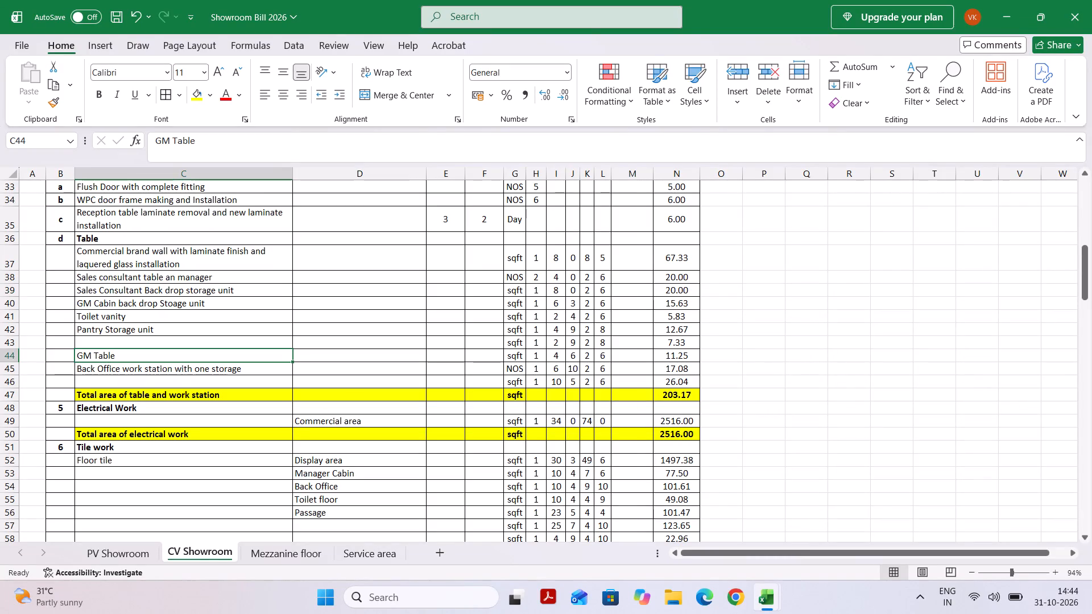
click(261, 371)
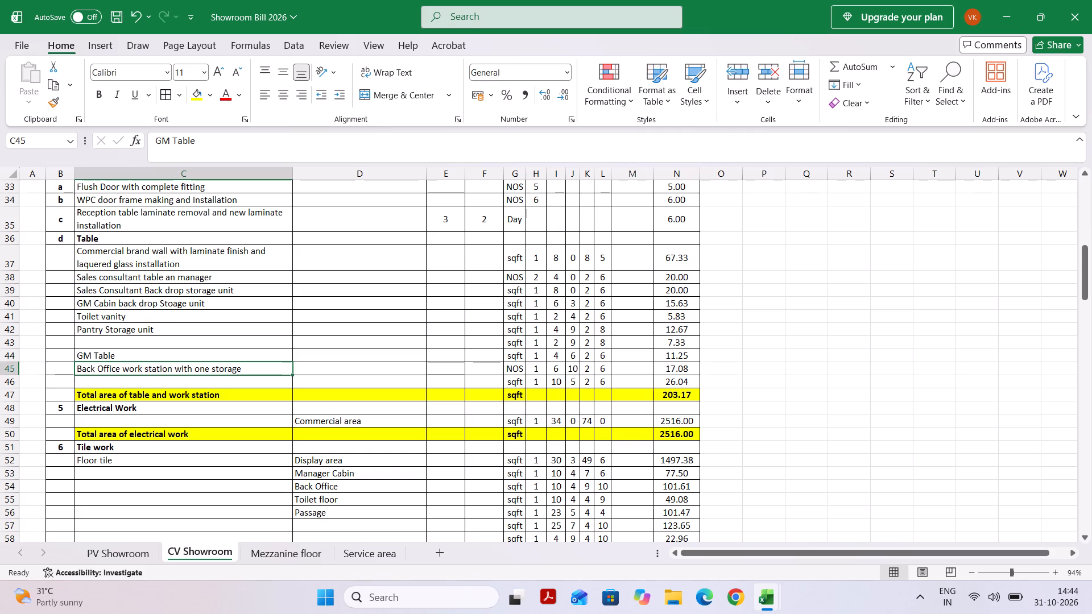
click(284, 342)
click(267, 323)
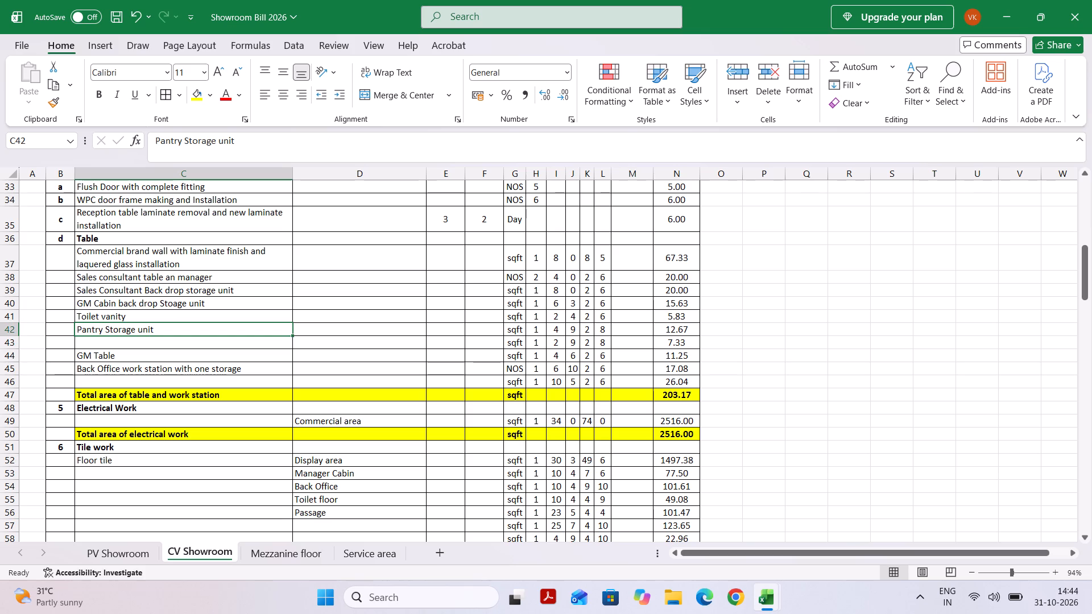
click(250, 315)
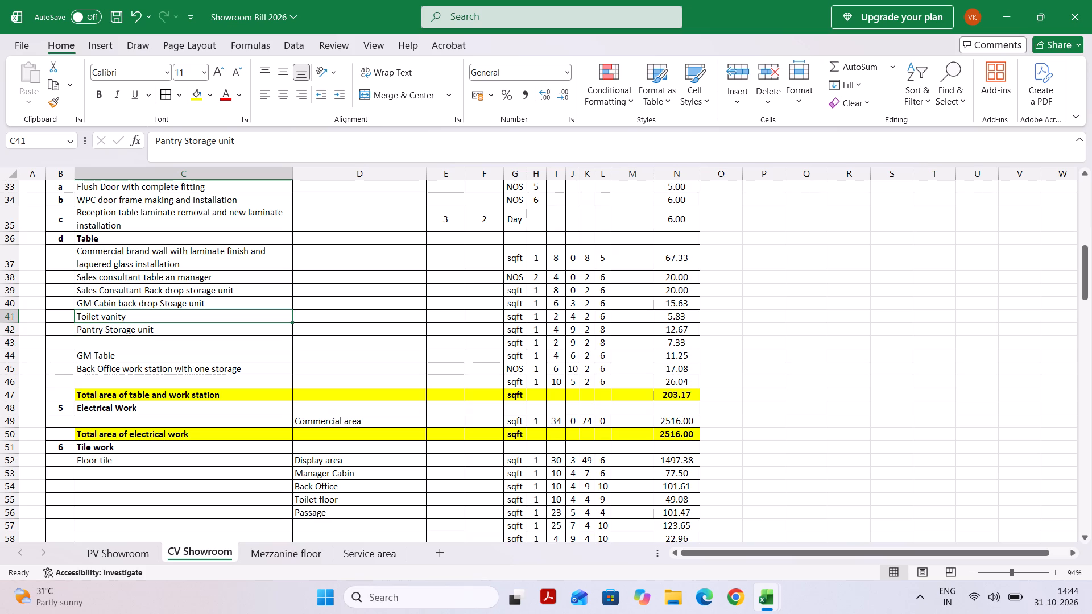
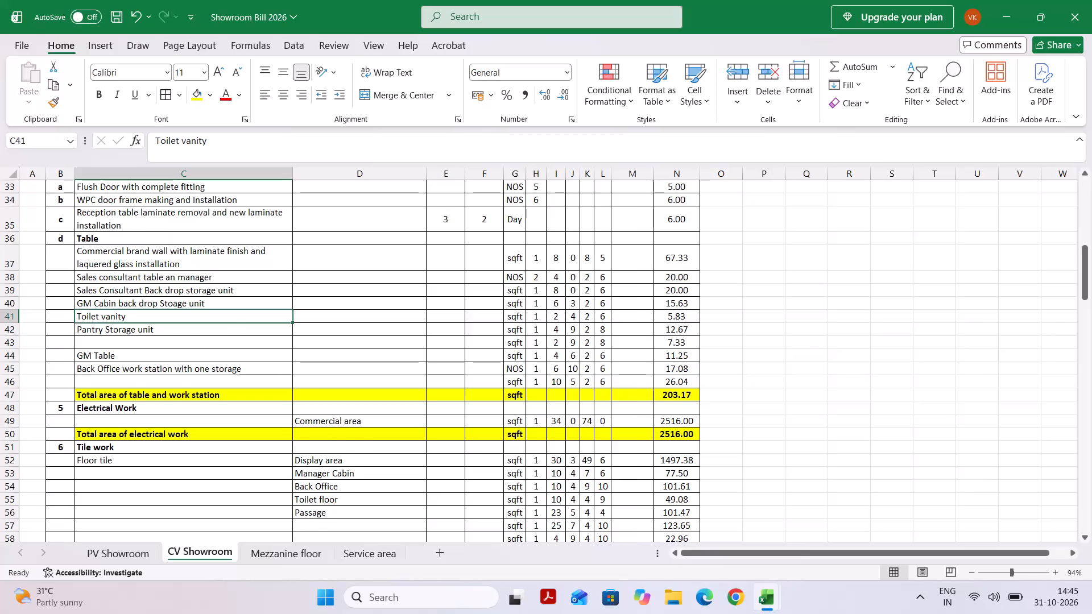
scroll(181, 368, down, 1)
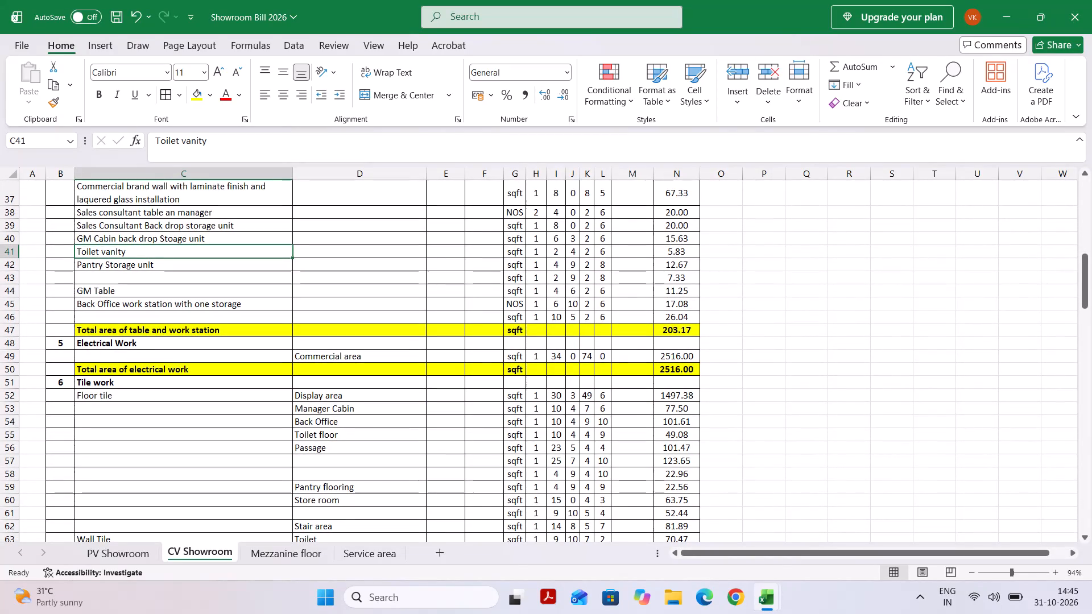
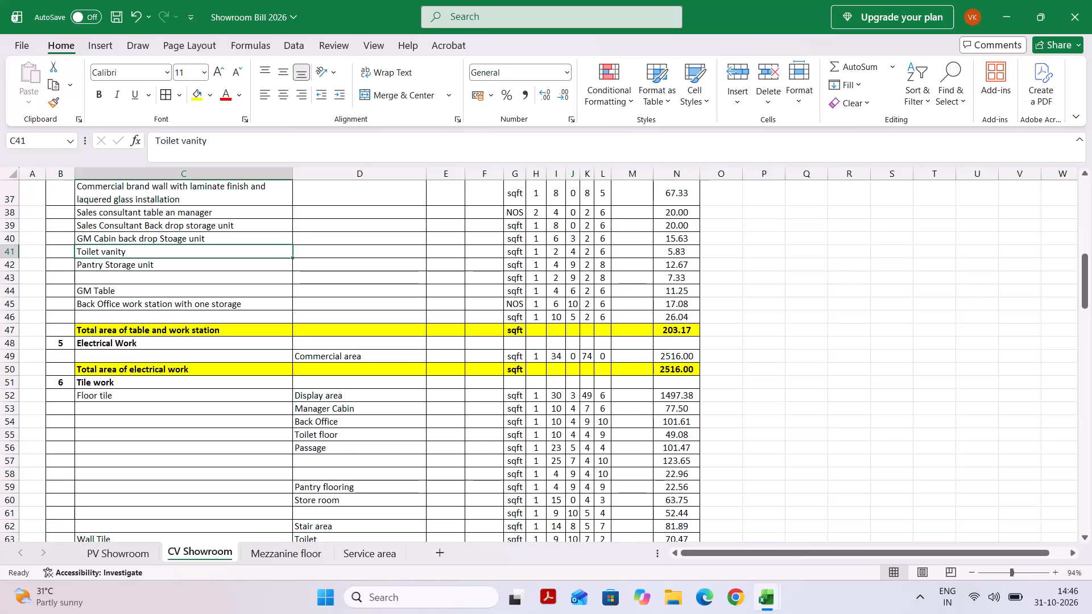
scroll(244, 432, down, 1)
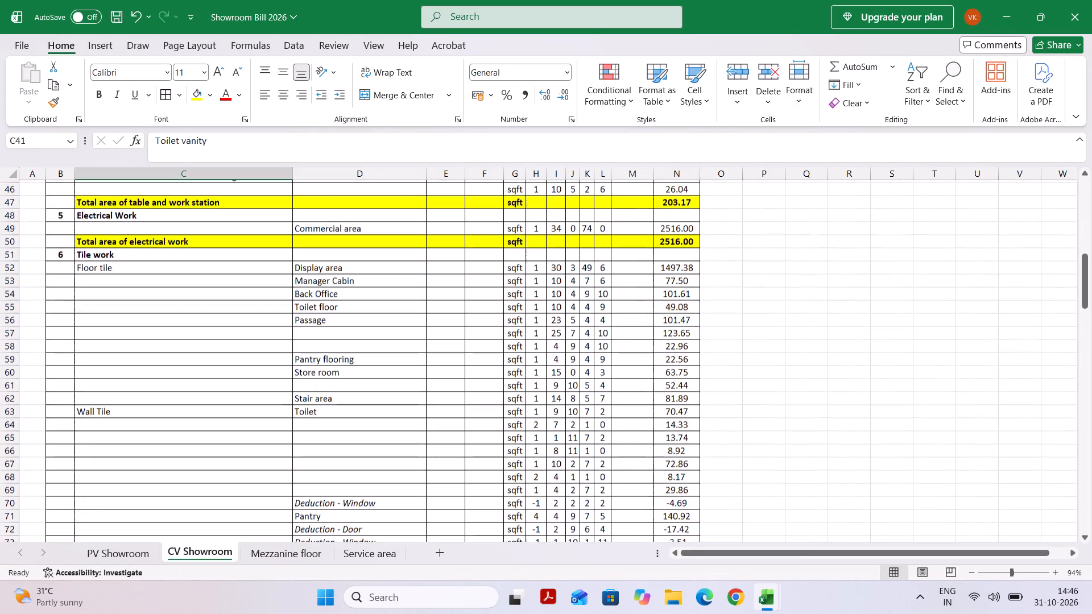
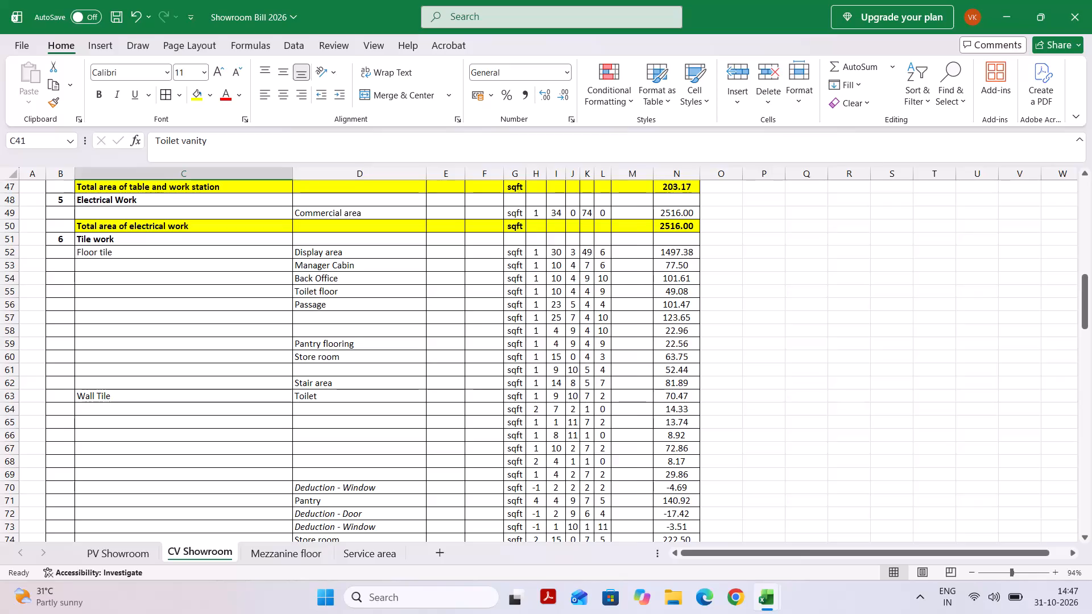
Review the tile, skirting and paint rows on the CV Showroom sheet against the tile and electrical rows on the PV Showroom sheet.
click(308, 426)
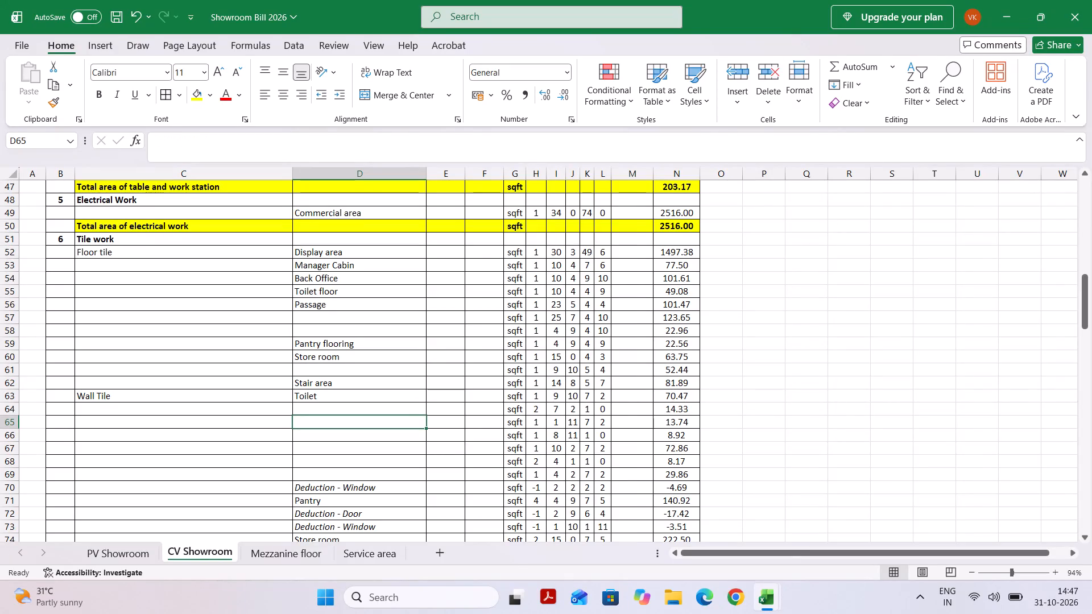
scroll(250, 422, down, 1)
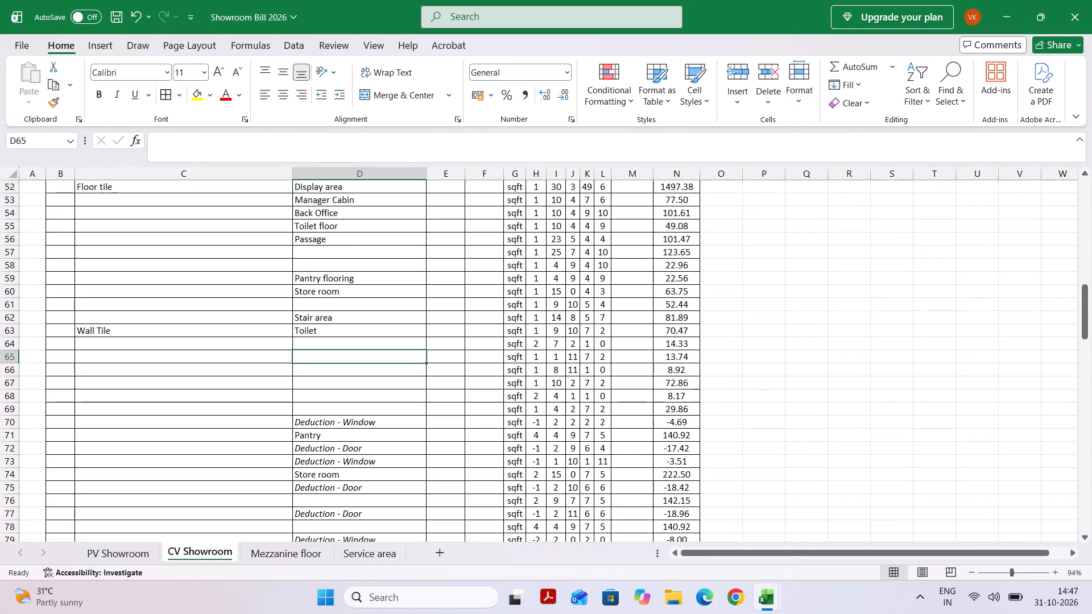
scroll(250, 422, down, 2)
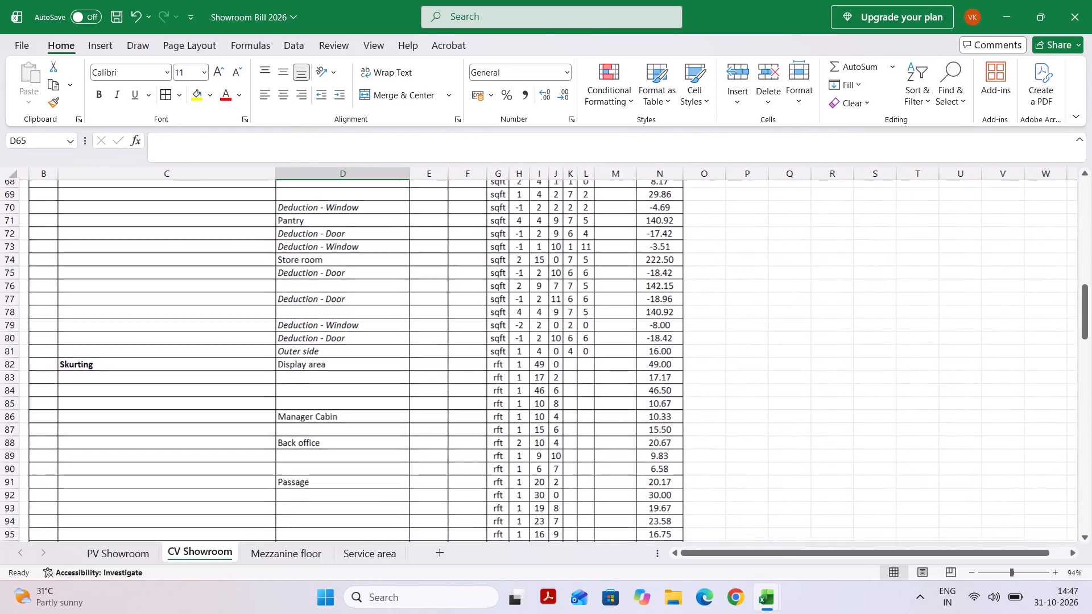
scroll(250, 422, down, 1)
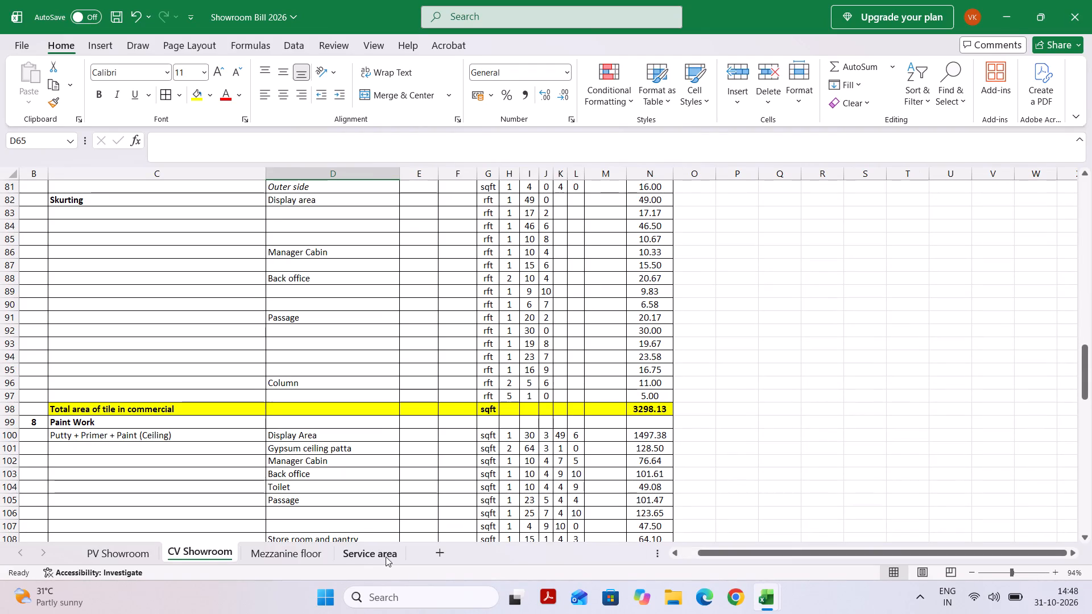
click(154, 554)
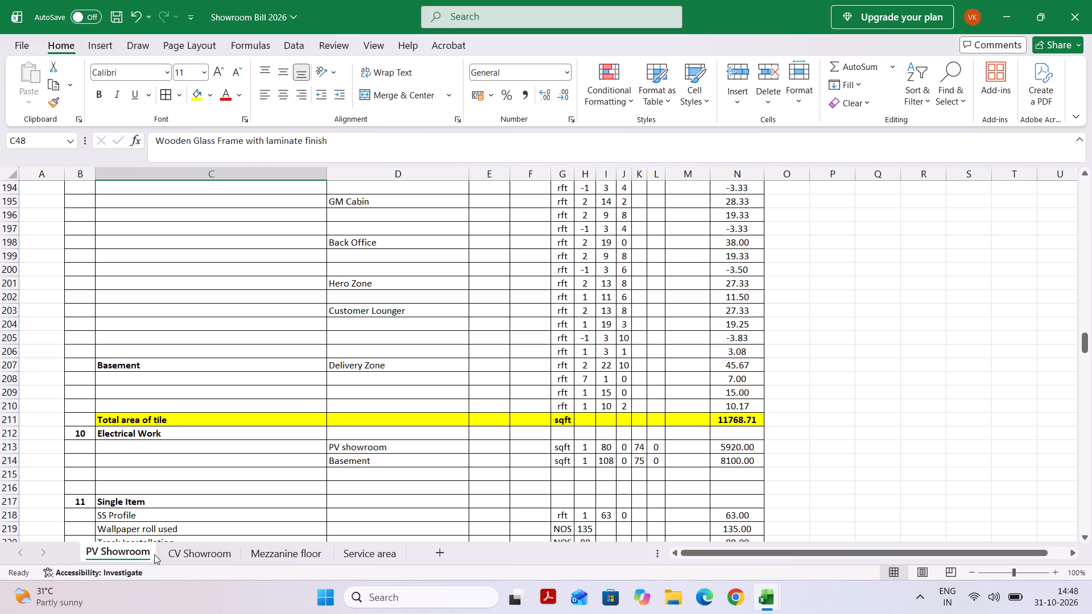
scroll(154, 554, left, 2)
scroll(154, 554, right, 4)
click(216, 559)
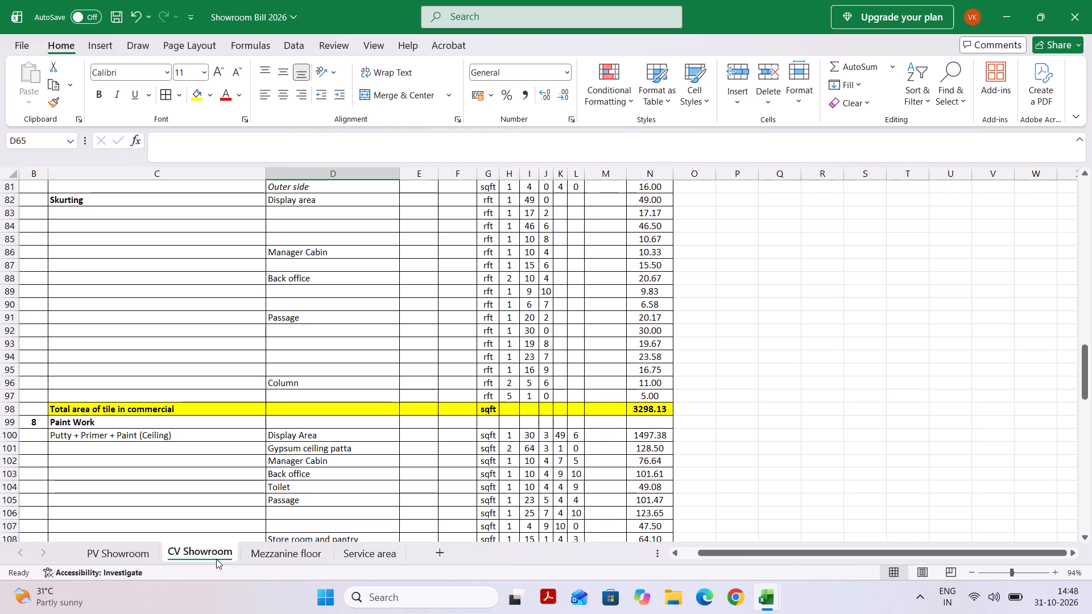
scroll(216, 559, left, 1)
Examine the Mezzanine floor sheet's paint, MDF Beat, carpentry and tile sections.
click(277, 551)
scroll(452, 399, up, 1)
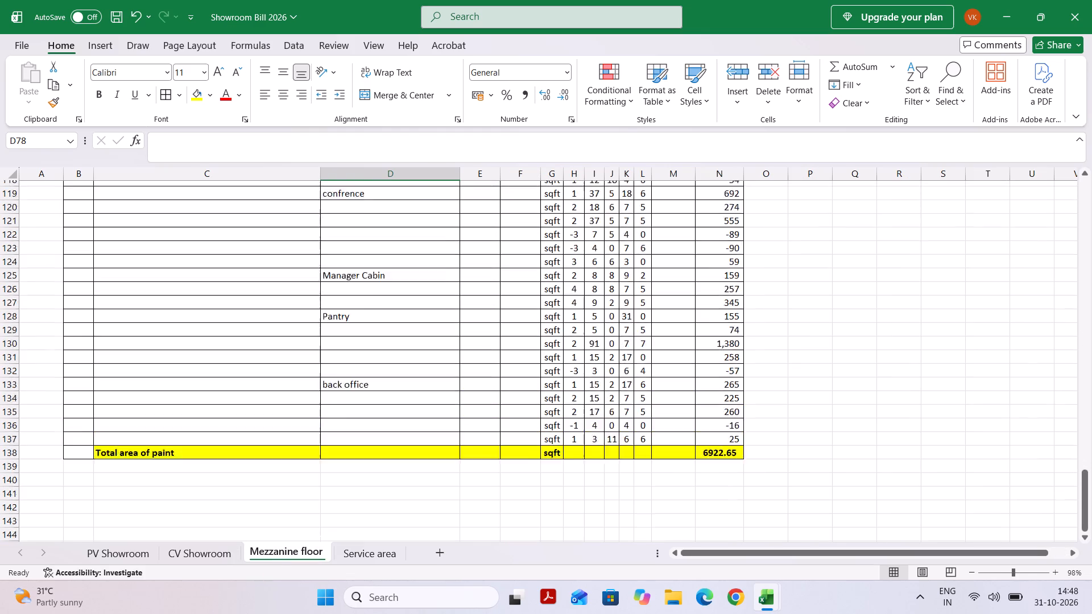
scroll(452, 399, up, 3)
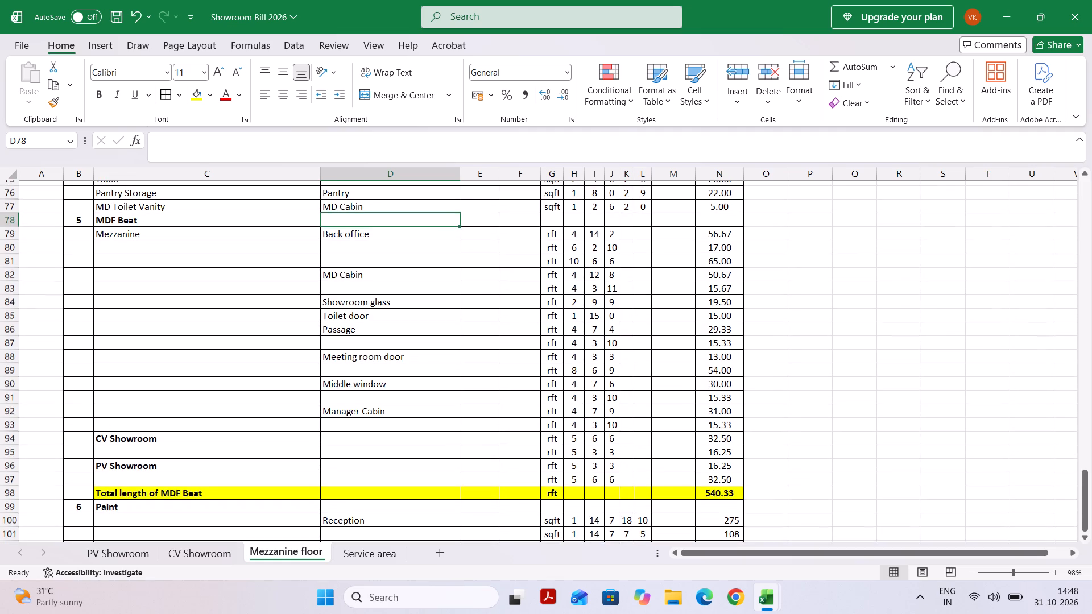
scroll(452, 399, up, 1)
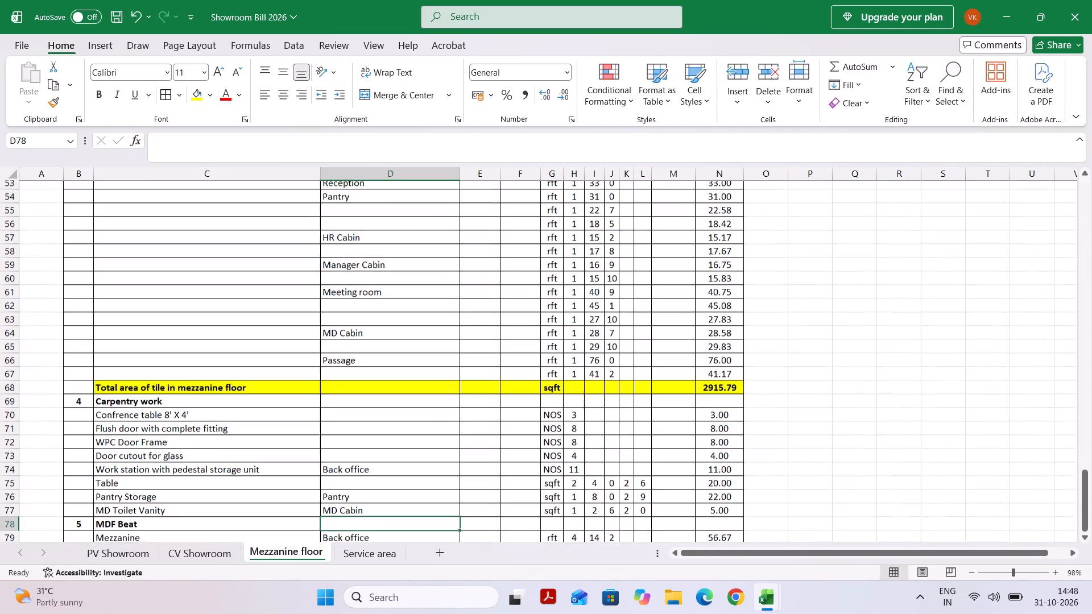
scroll(452, 399, up, 1)
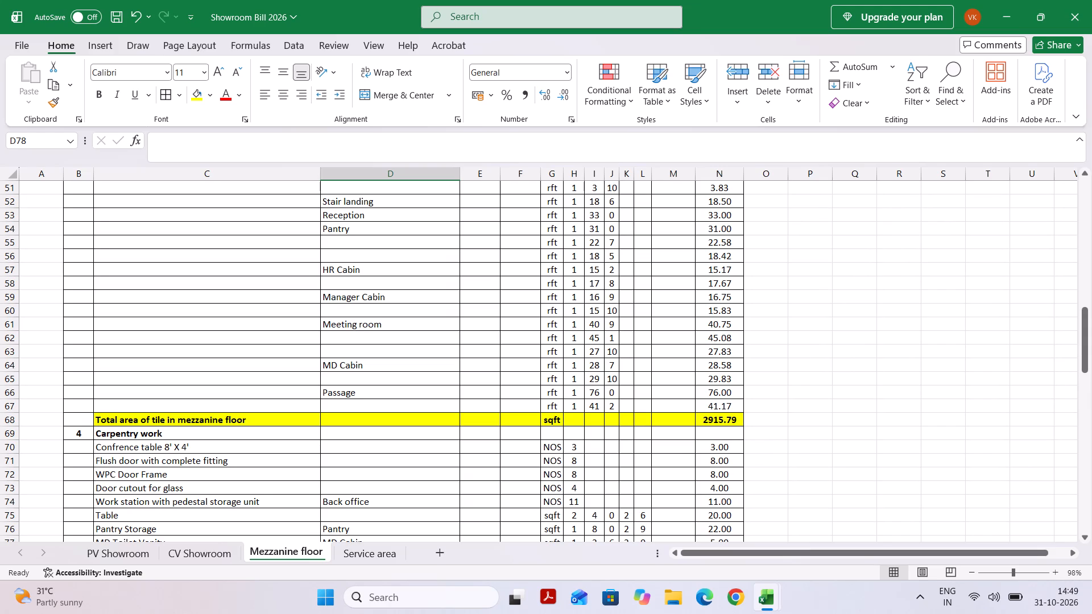
scroll(562, 451, down, 1)
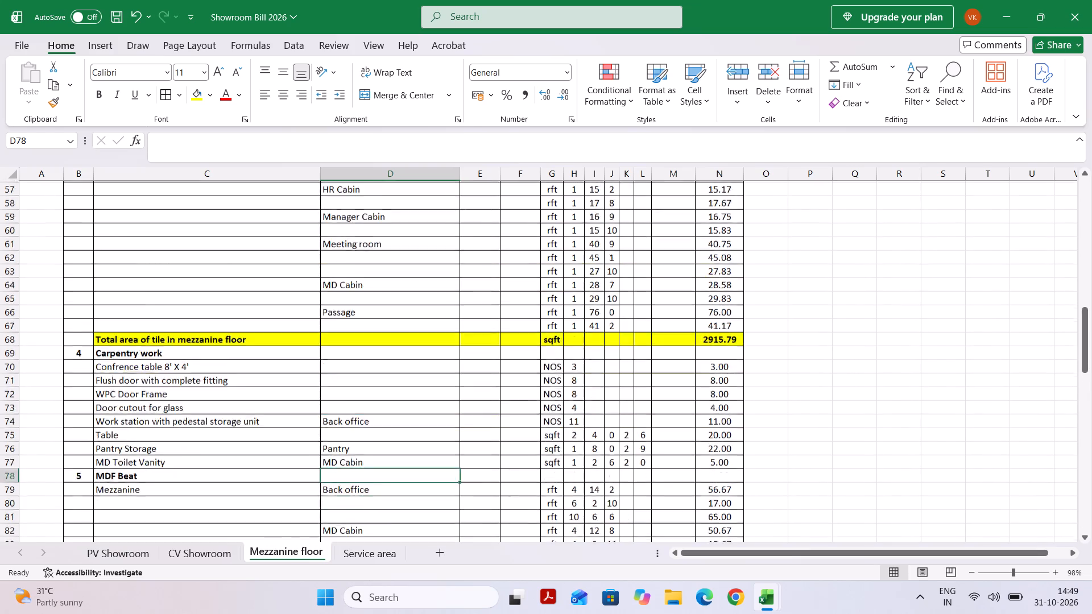
scroll(562, 451, down, 2)
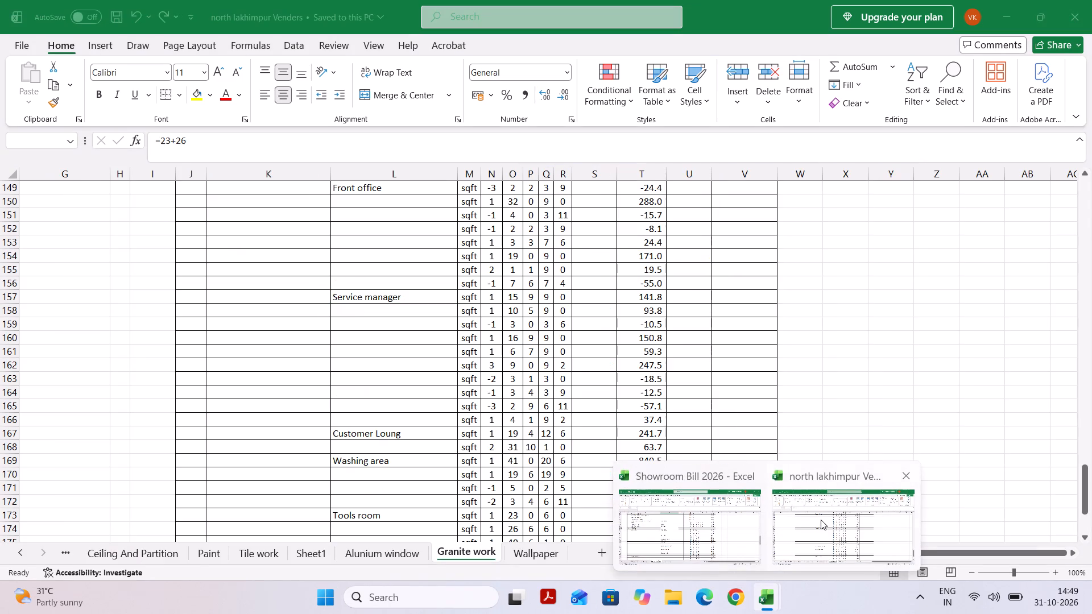
Switch to the north lakhimpur Venders workbook and examine the granite and tile measurements on its Granite work sheet.
click(821, 520)
scroll(821, 520, down, 2)
scroll(821, 520, up, 2)
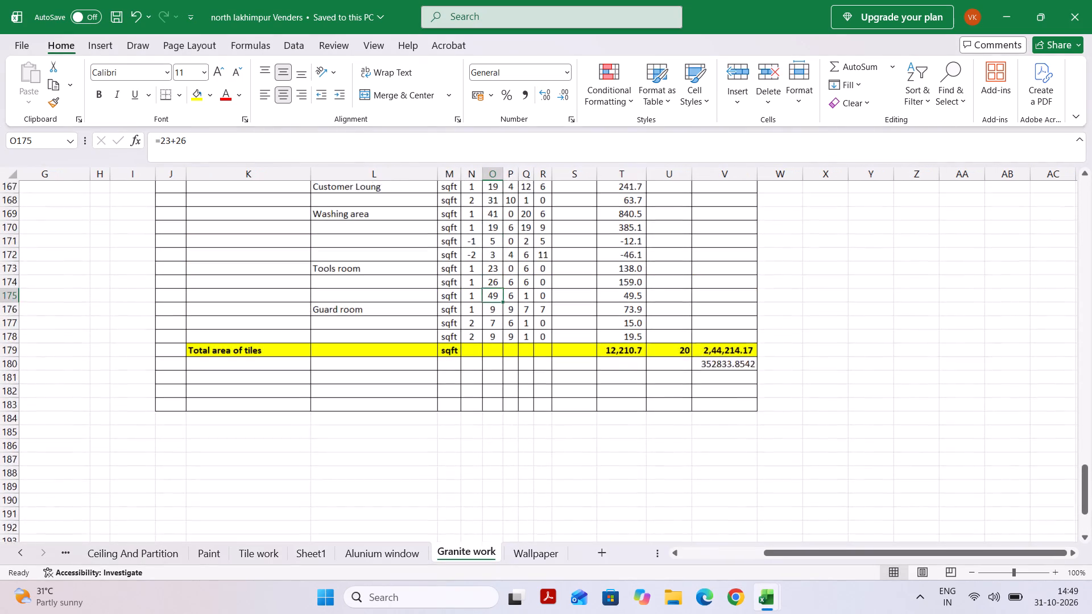
scroll(821, 520, up, 6)
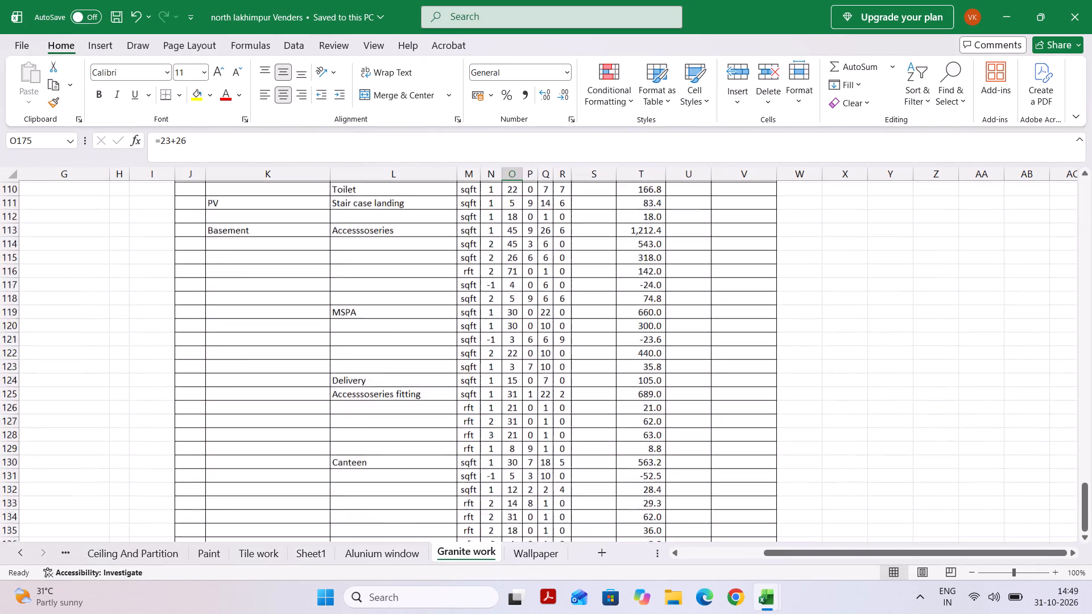
scroll(821, 520, up, 1)
scroll(821, 520, down, 1)
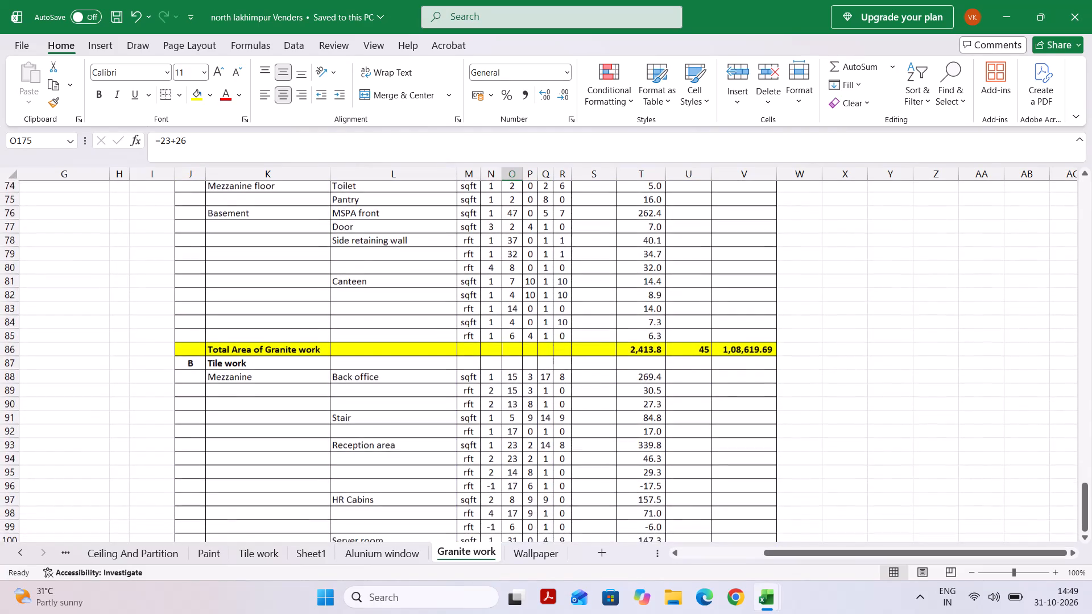
scroll(821, 520, down, 3)
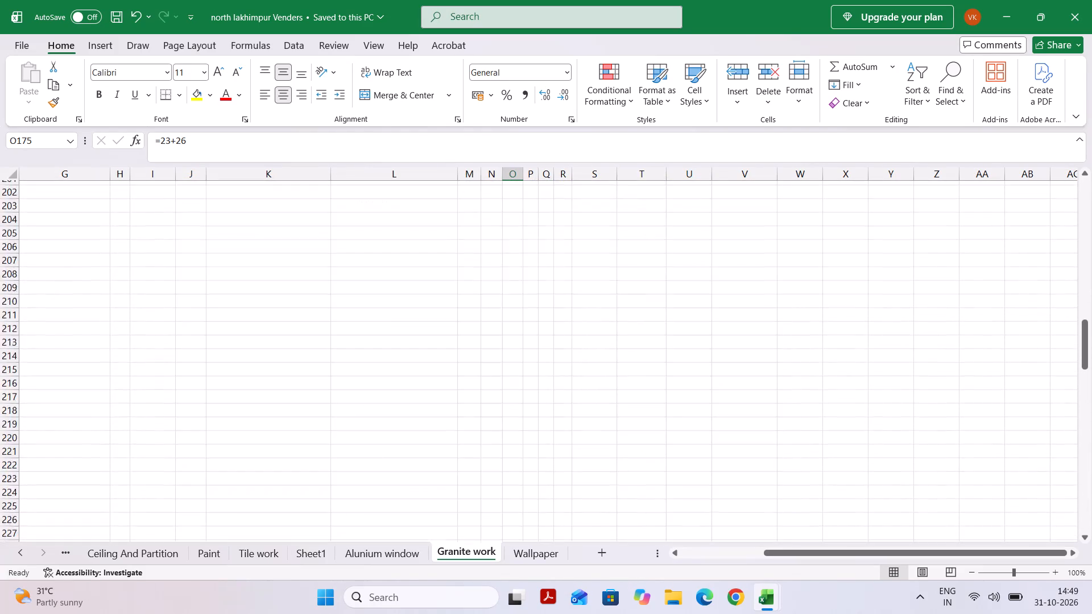
scroll(821, 520, up, 3)
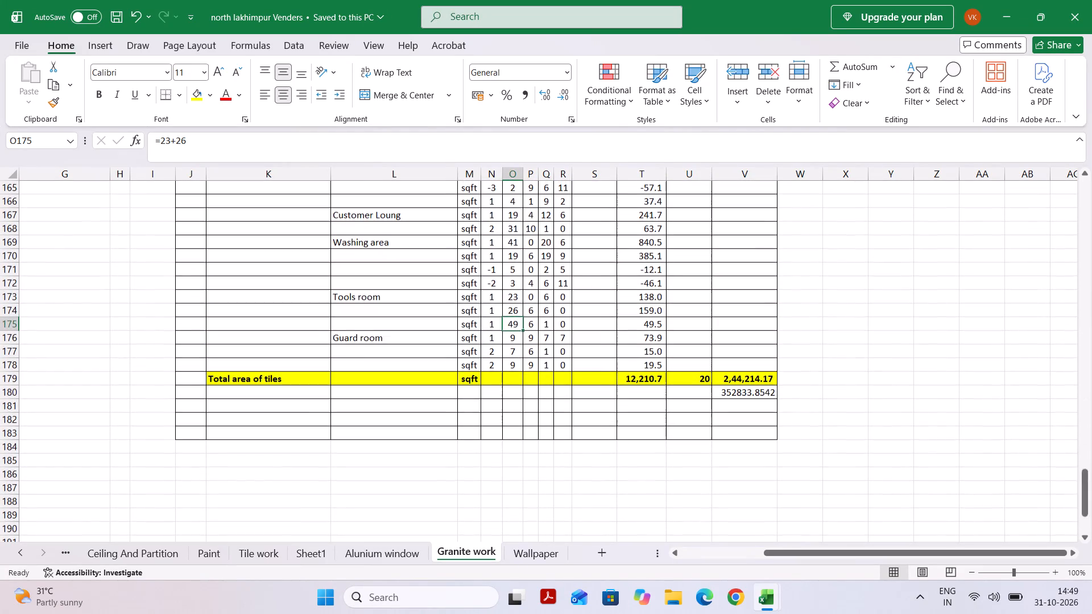
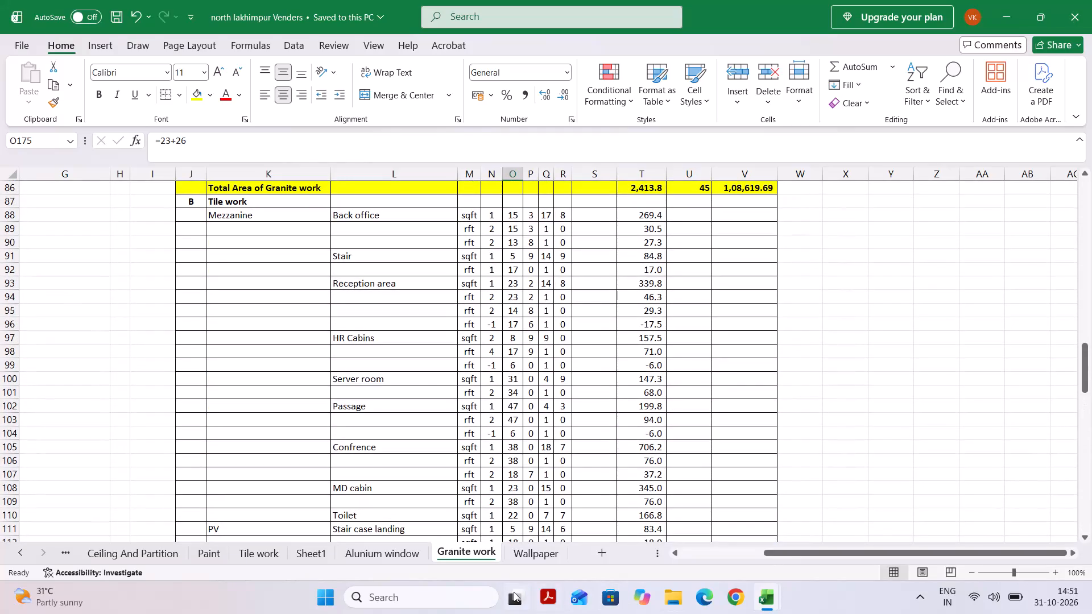
On the Tile work sheet, divide the overall amount in U119, just below the skirting total, by 18 in cell V119.
double_click(16, 555)
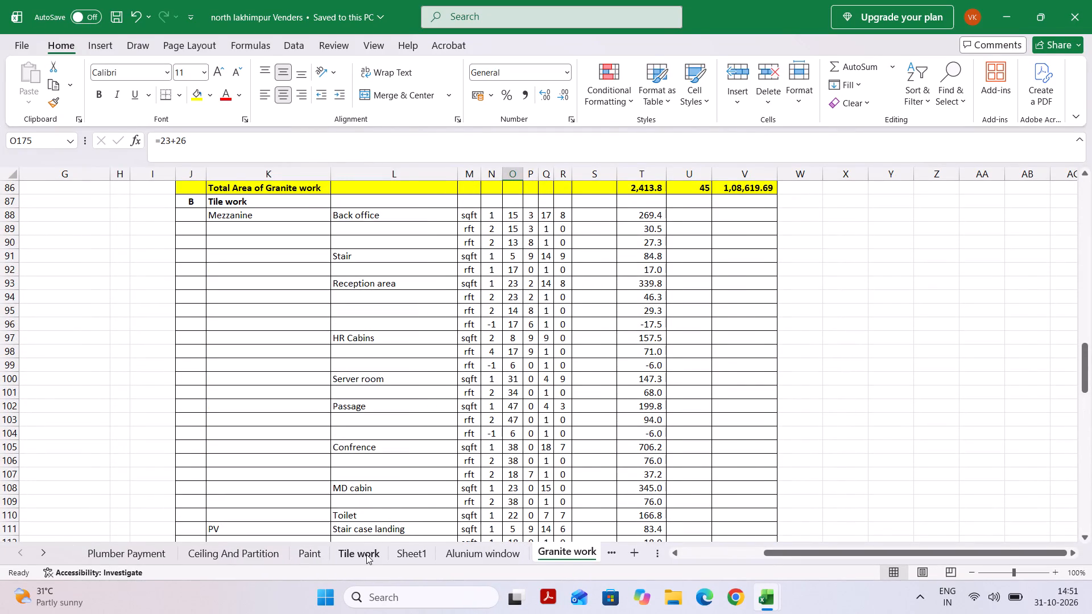
click(366, 554)
scroll(563, 428, left, 2)
scroll(563, 428, down, 2)
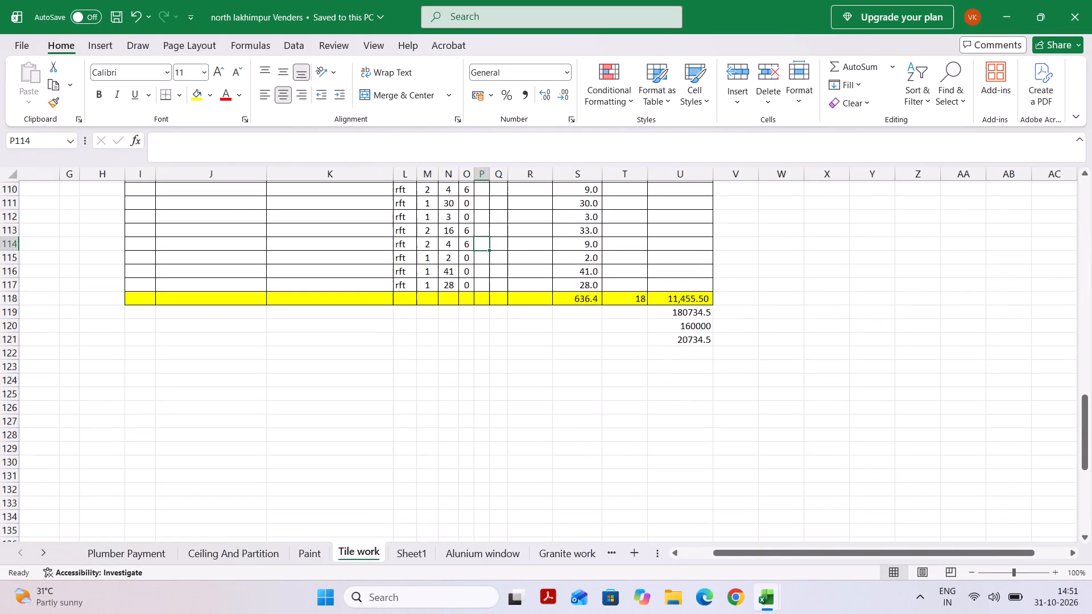
scroll(607, 320, up, 2)
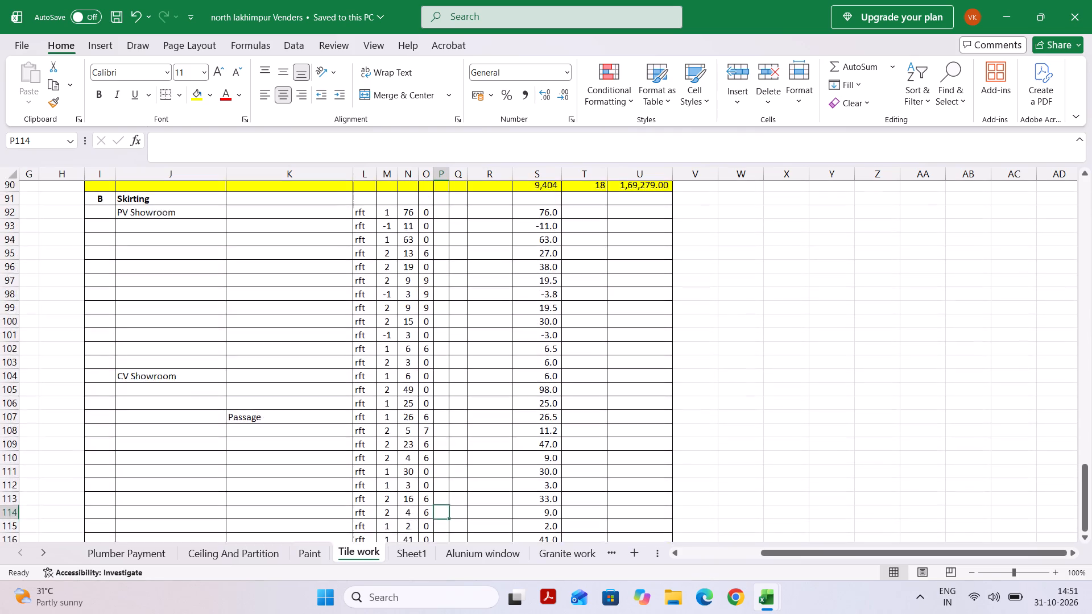
scroll(607, 320, down, 1)
scroll(607, 320, up, 2)
scroll(607, 320, down, 2)
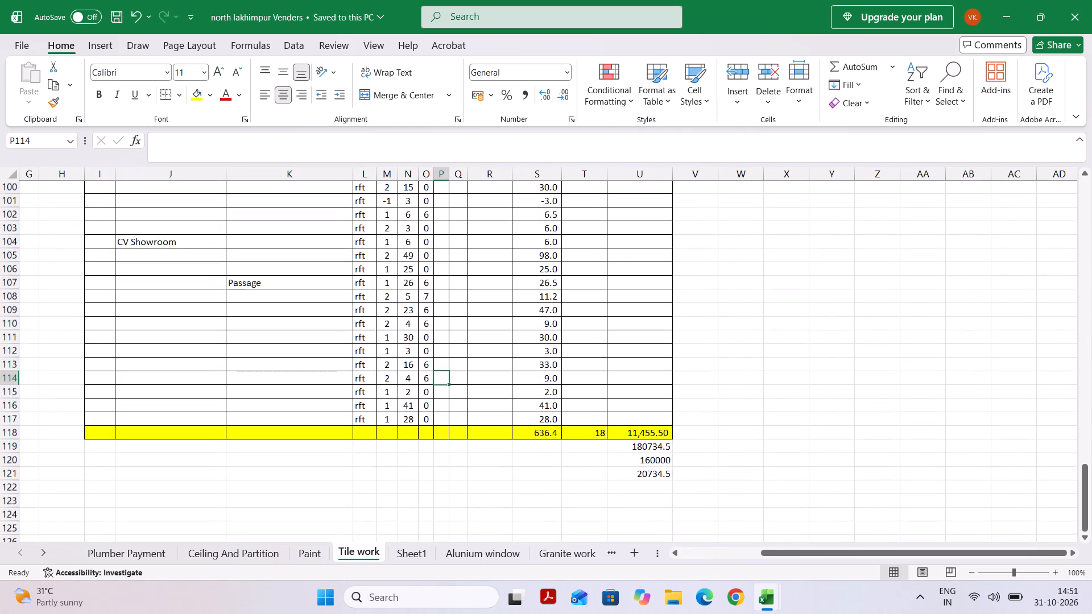
click(686, 453)
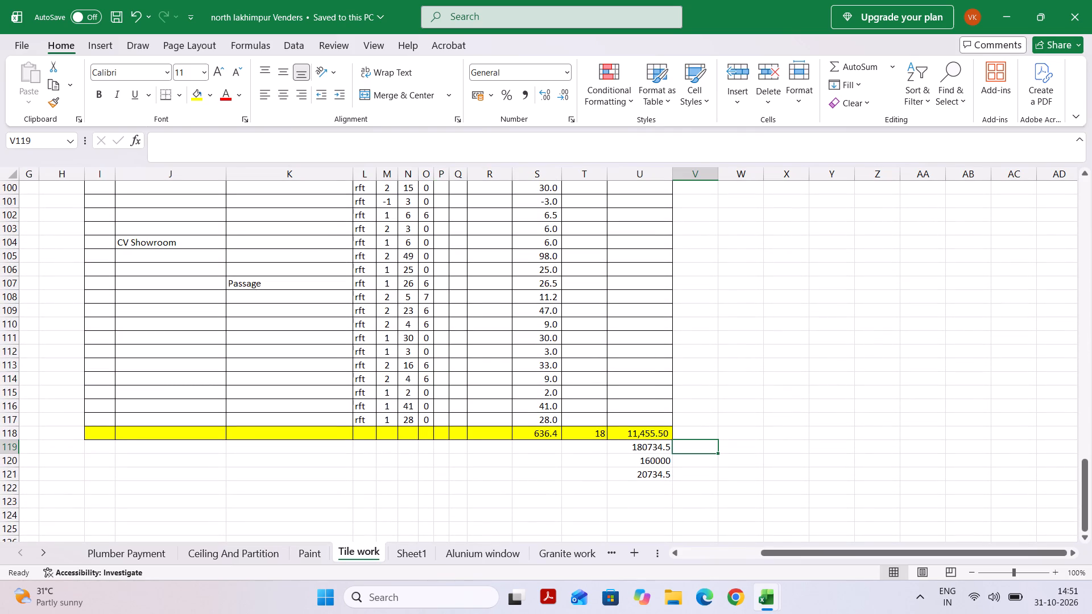
key(equal)
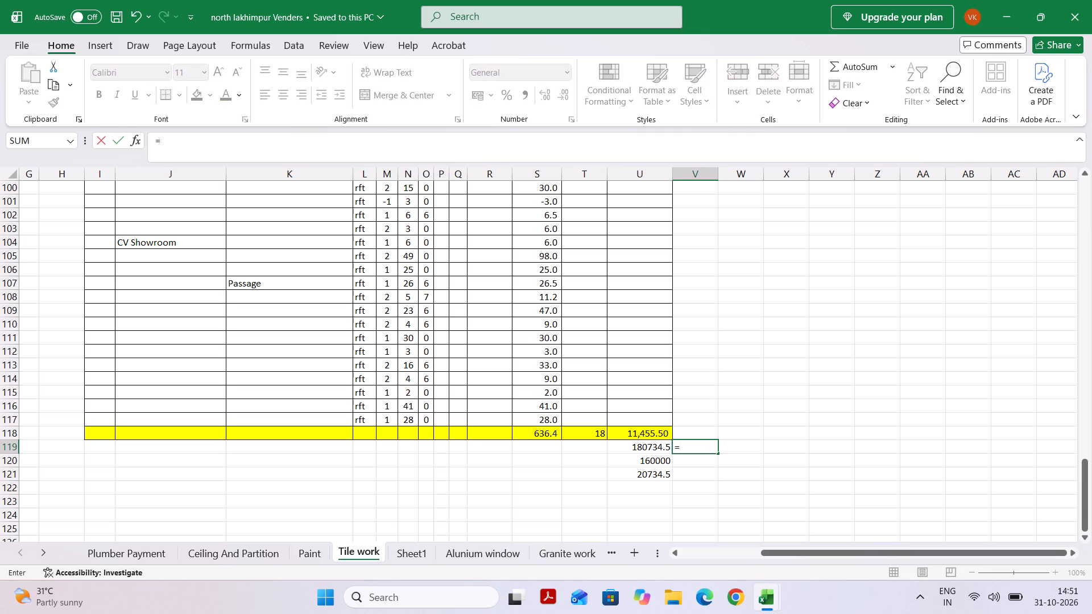
click(651, 445)
key(slash)
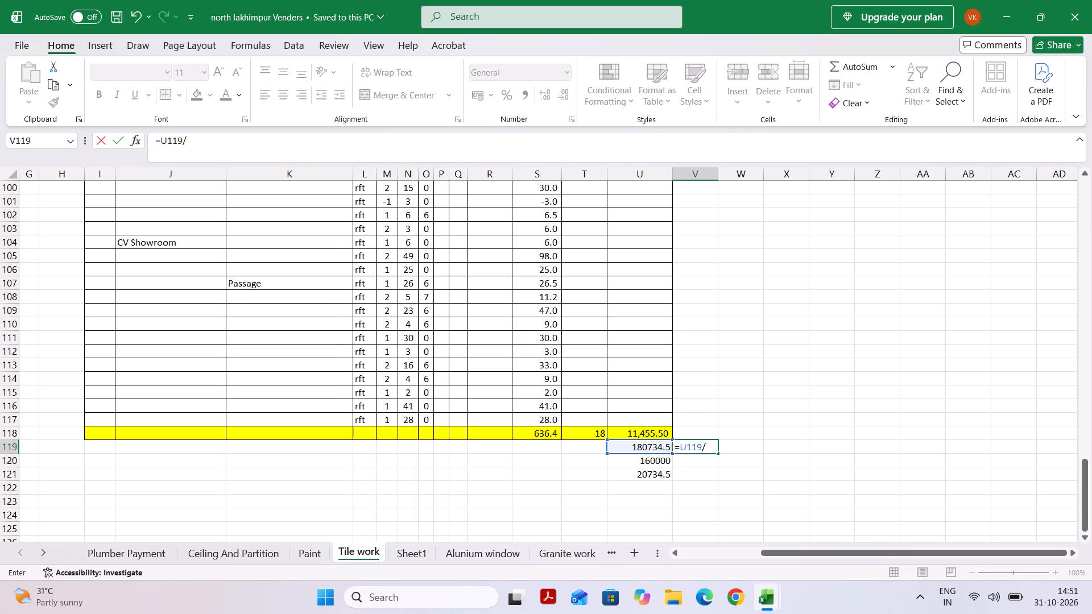
text(18)
key(Return)
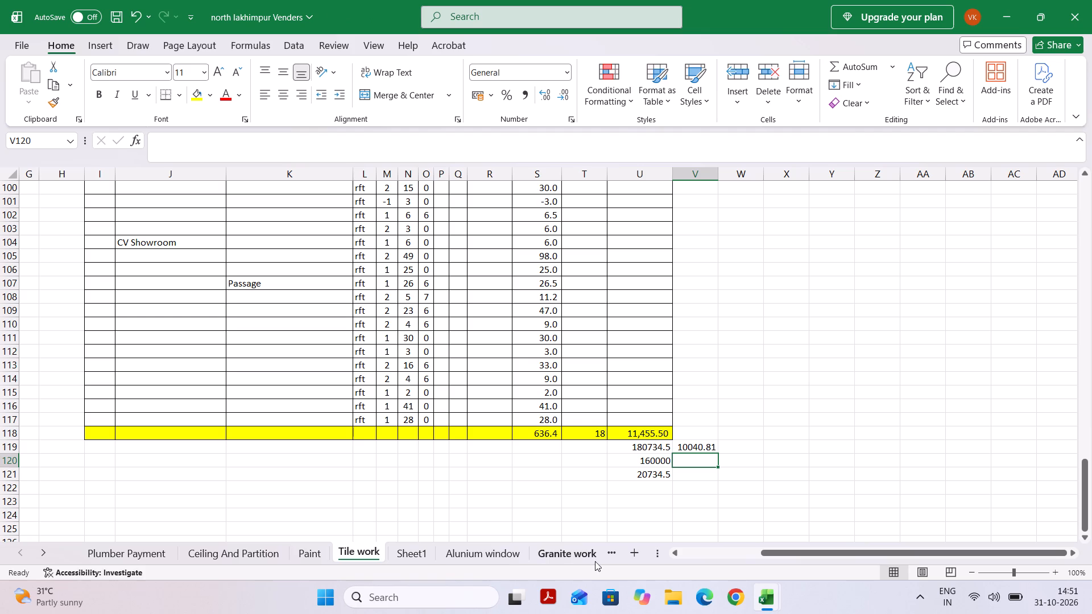
On the Granite work sheet, select the Service area tile quantities from Ground Floor through Guard room (T148 to T178) to read their sum.
click(613, 555)
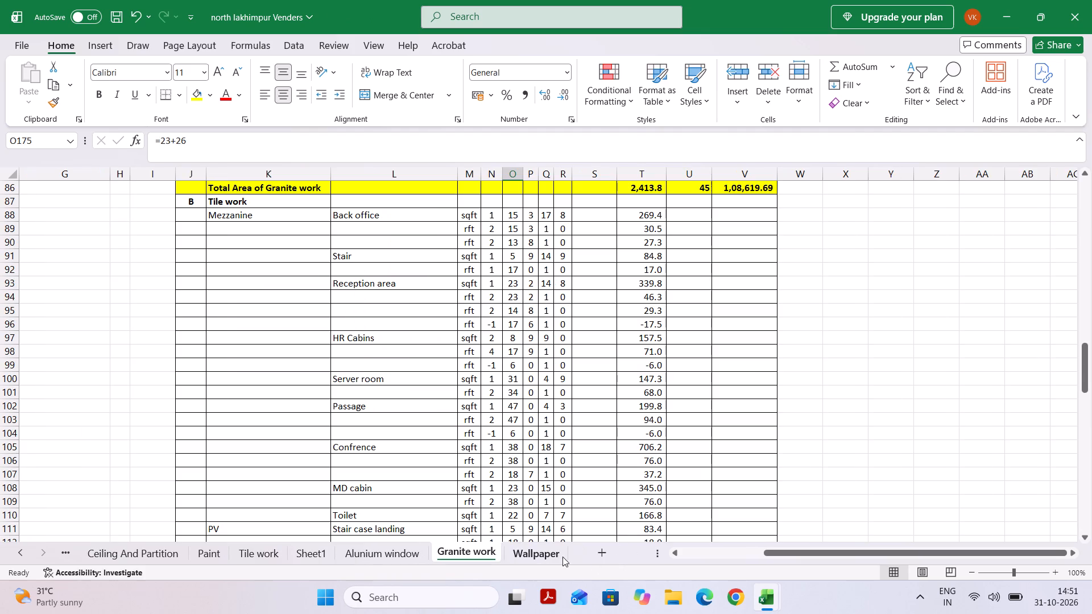
scroll(602, 420, down, 5)
scroll(602, 420, up, 1)
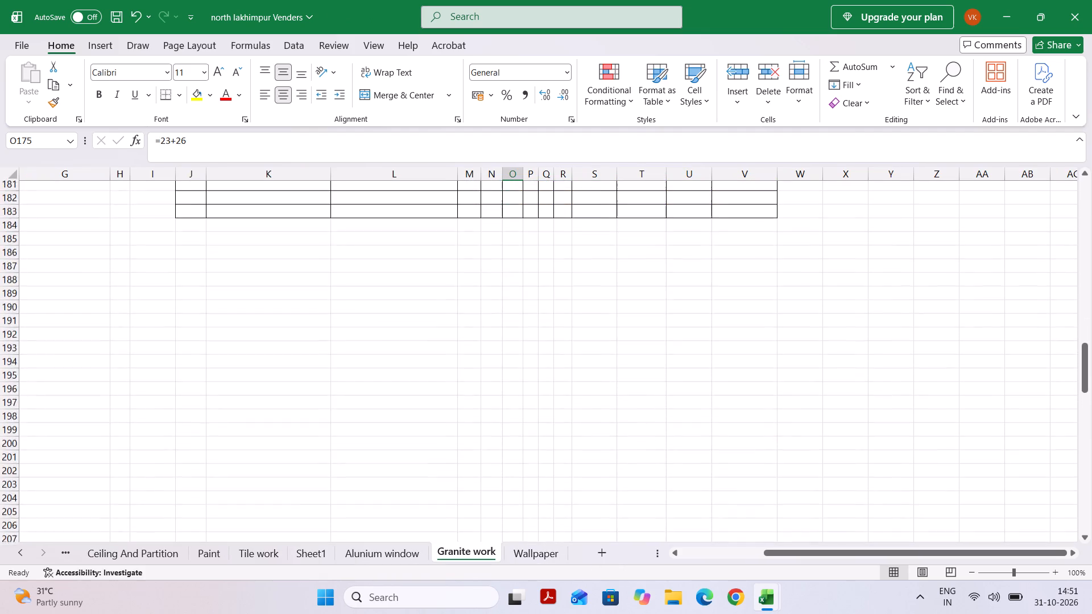
scroll(602, 420, up, 3)
scroll(602, 420, down, 2)
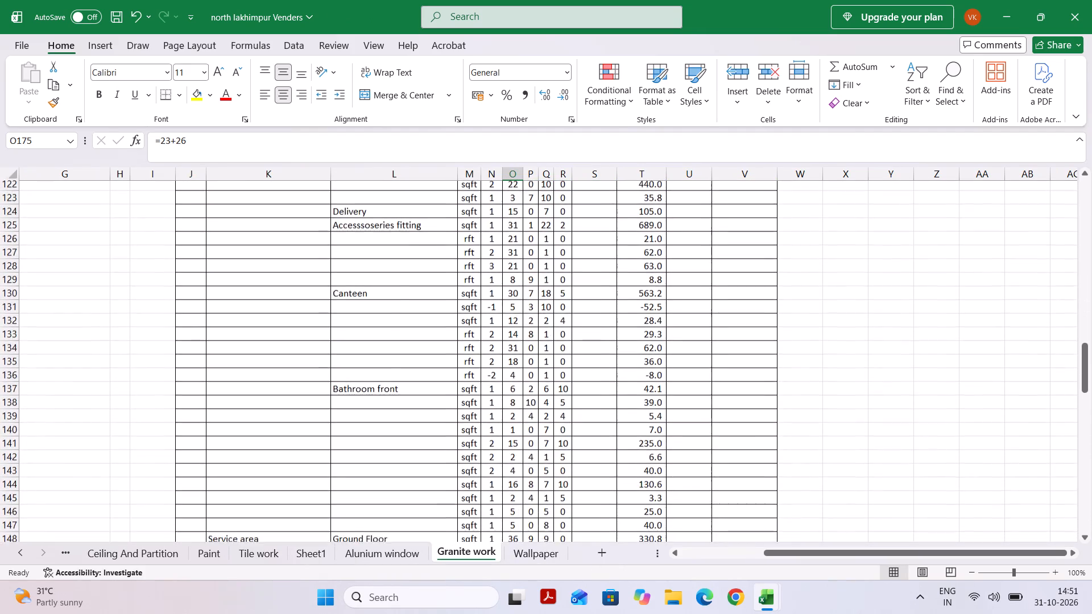
scroll(602, 420, down, 2)
scroll(602, 420, up, 1)
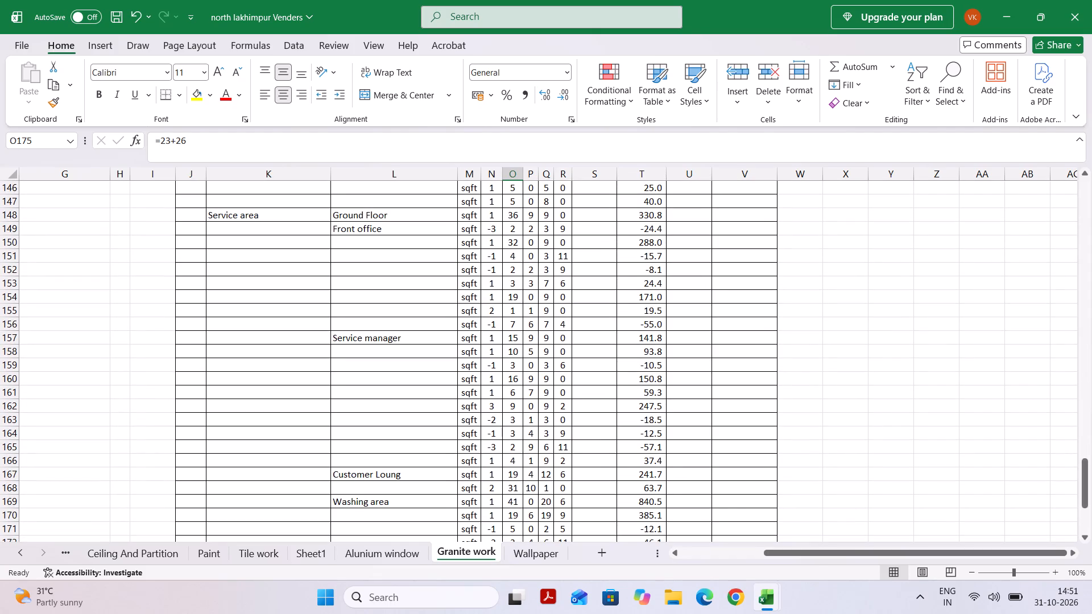
drag(657, 215, 638, 495)
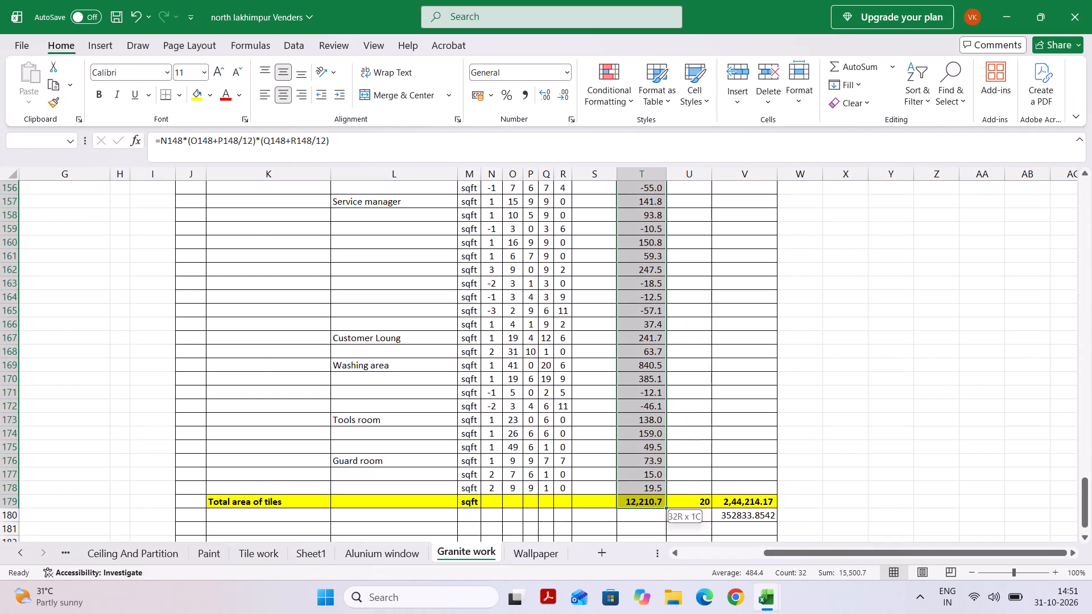
drag(638, 495, 638, 488)
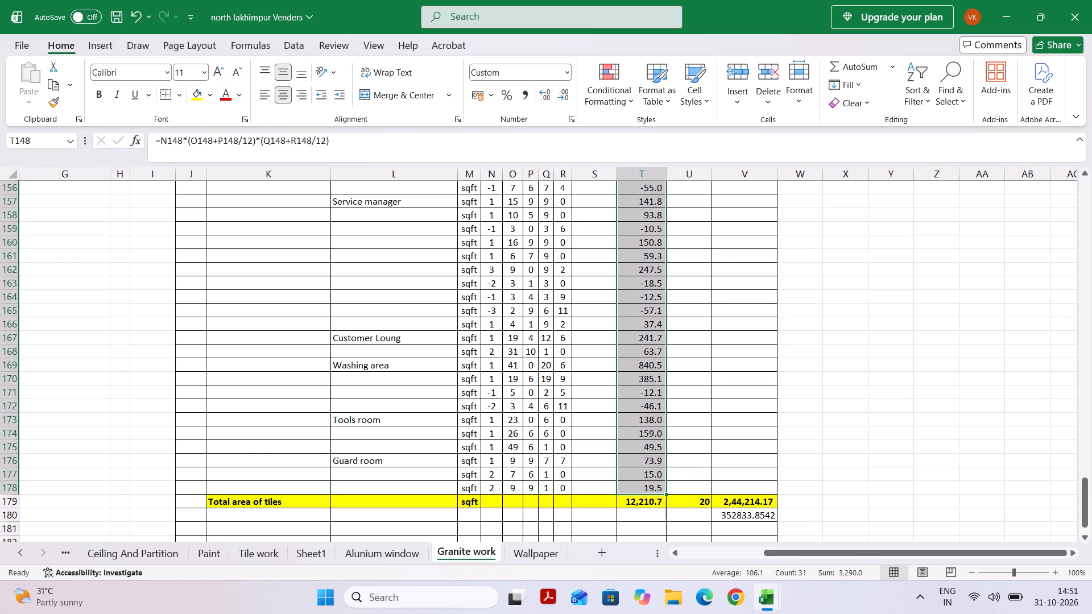
Enter a formula in empty cell X172 beside the tile table that subtracts 3290 from 12210.
click(855, 408)
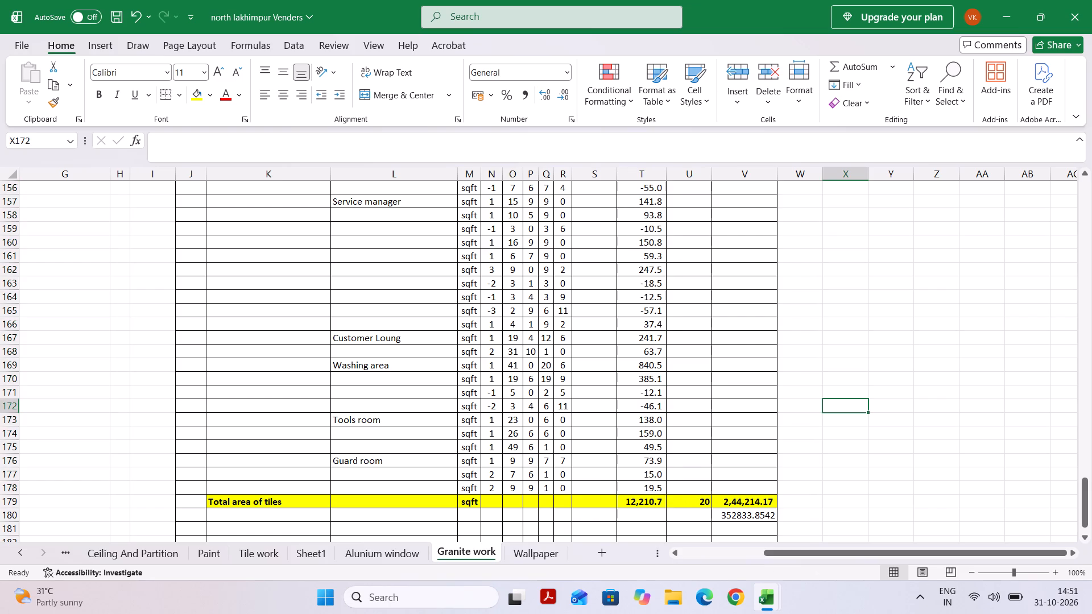
key(equal)
text(12)
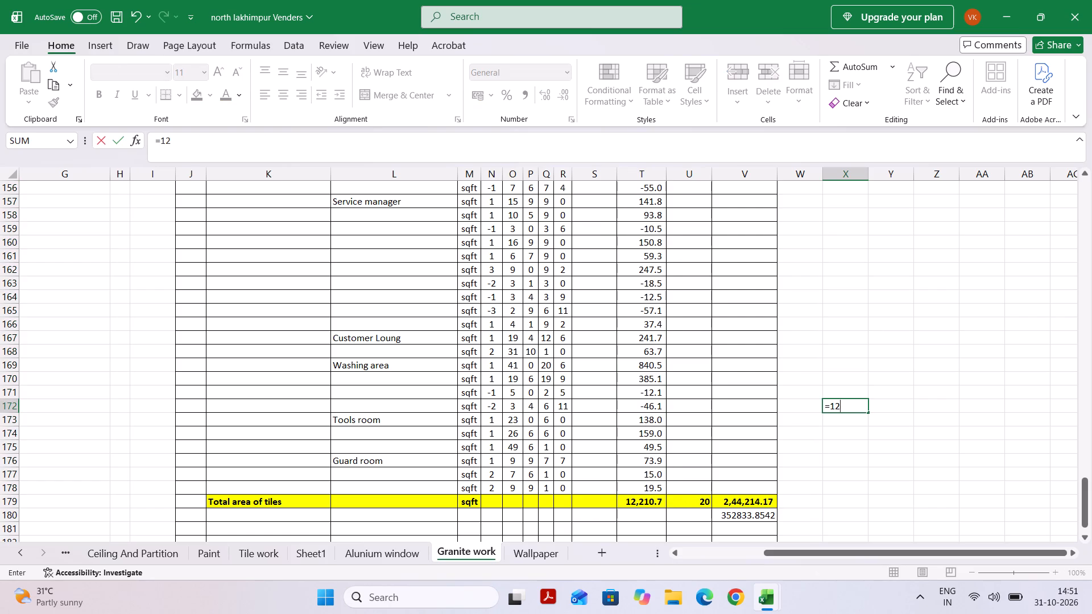
text(210)
key(minus)
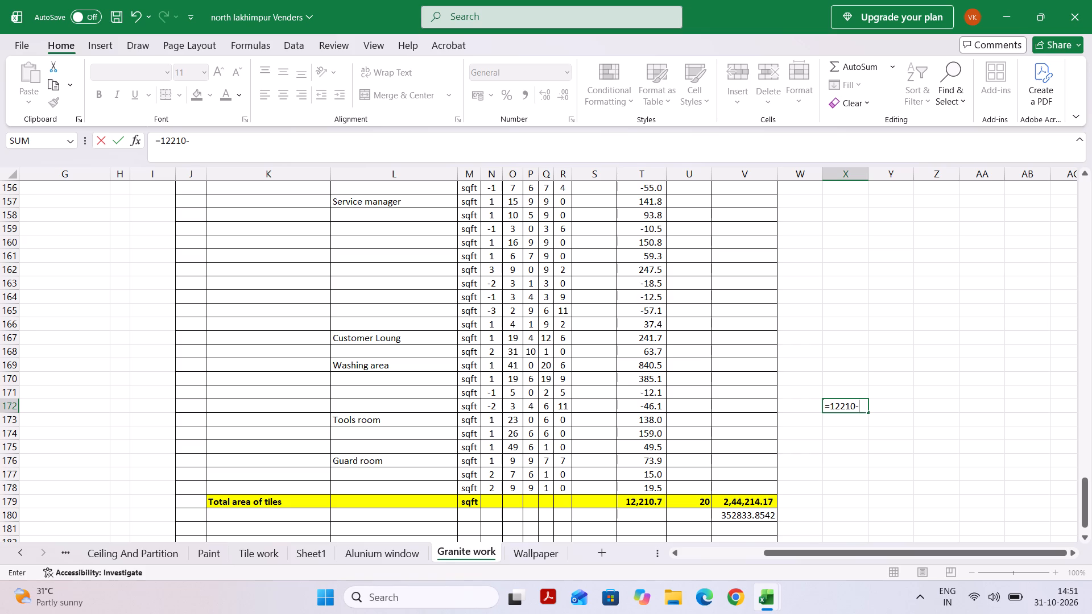
text(3290)
key(Return)
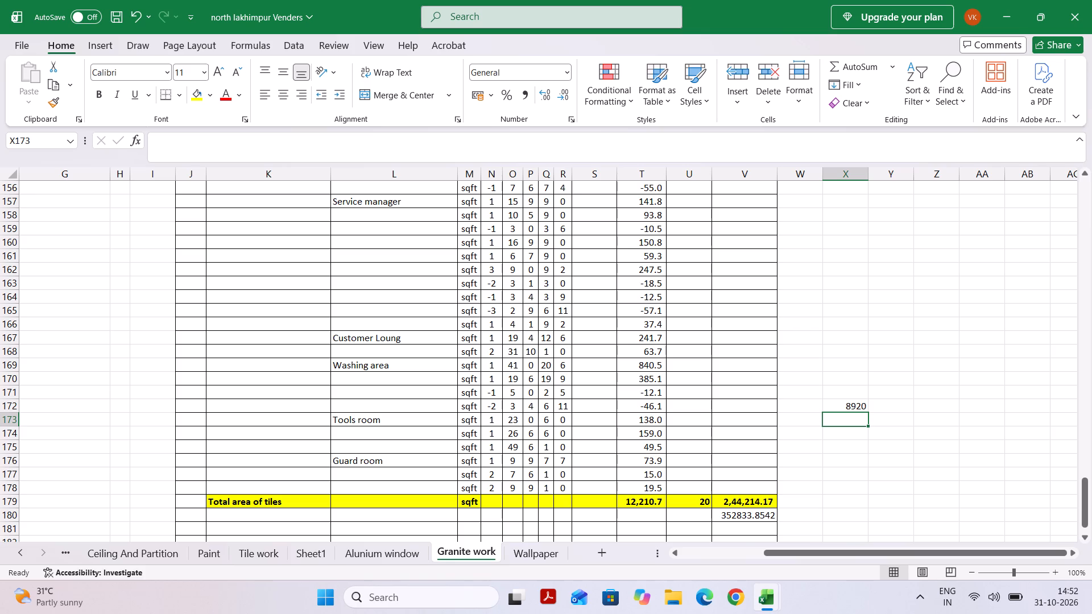
Select the tile quantities from the Mezzanine back office through the Basement's front bathroom rows (T88 to T147) to read their sum.
scroll(867, 453, up, 5)
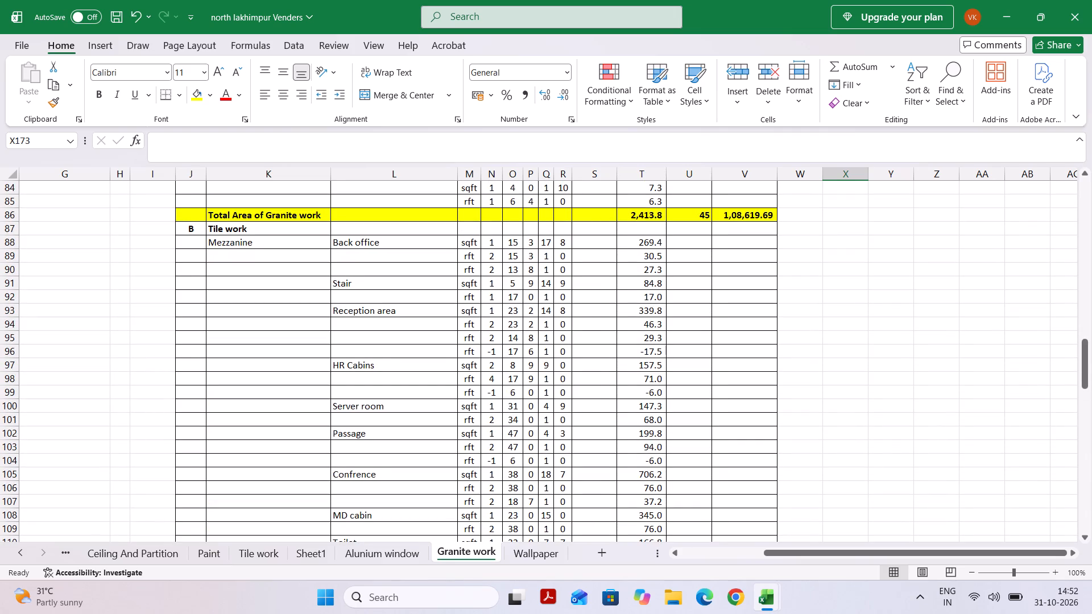
drag(639, 248, 647, 453)
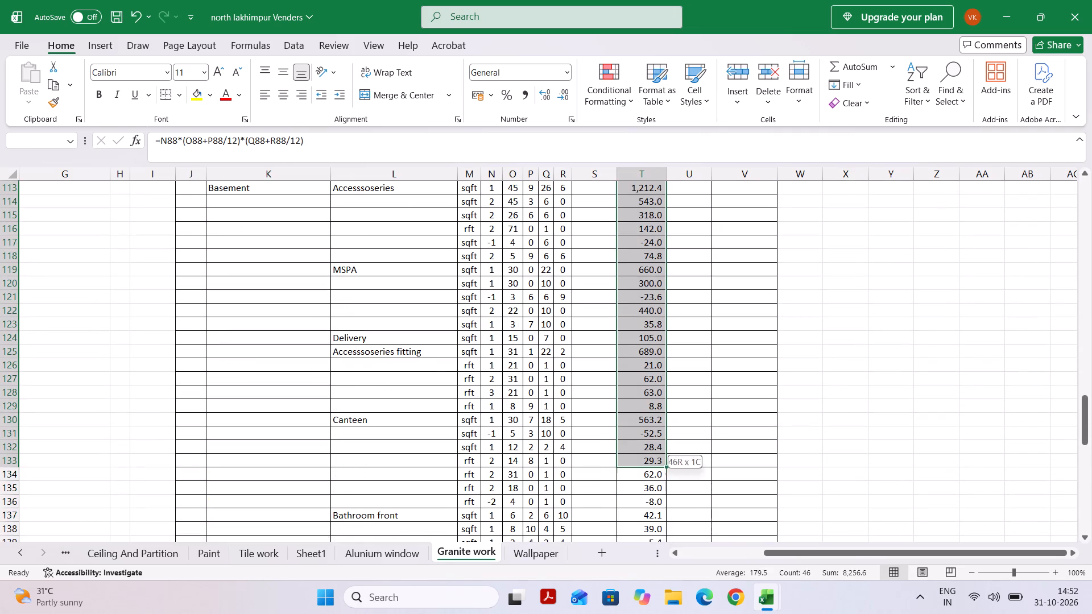
drag(647, 453, 664, 535)
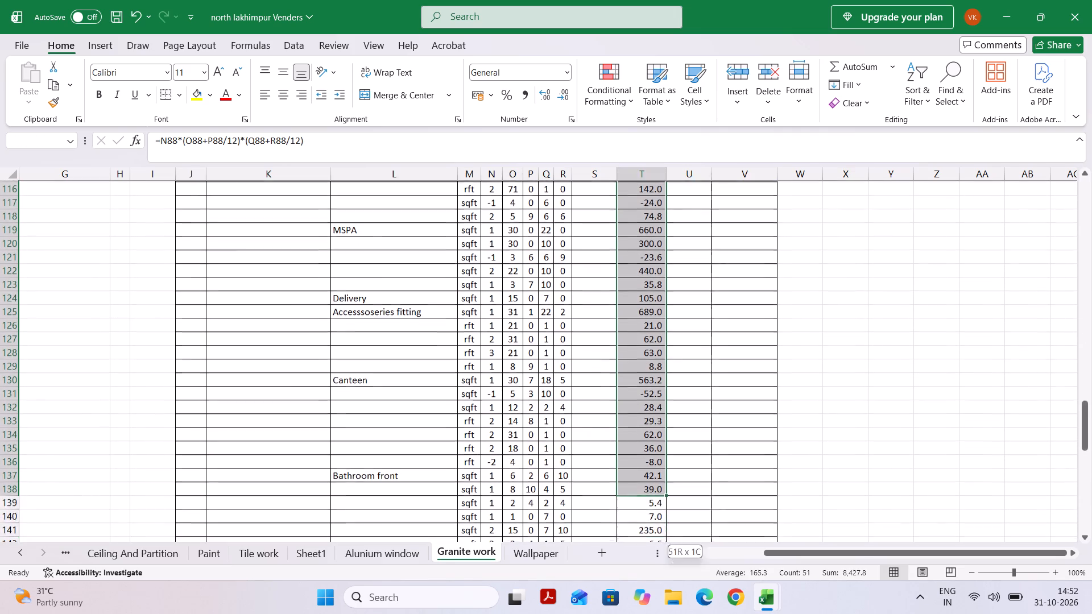
drag(664, 535, 648, 506)
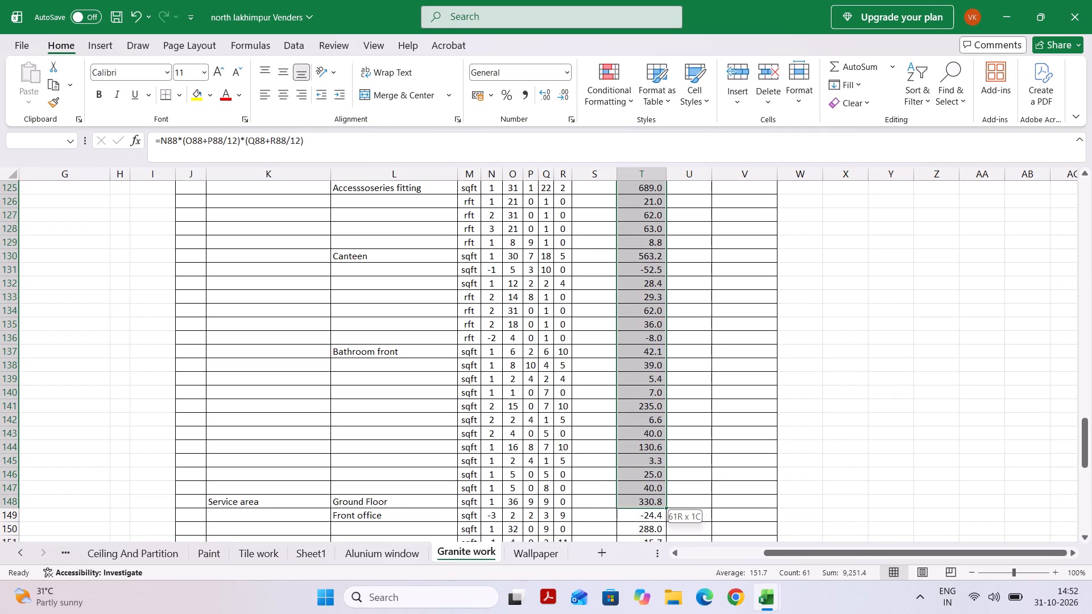
drag(648, 506, 648, 492)
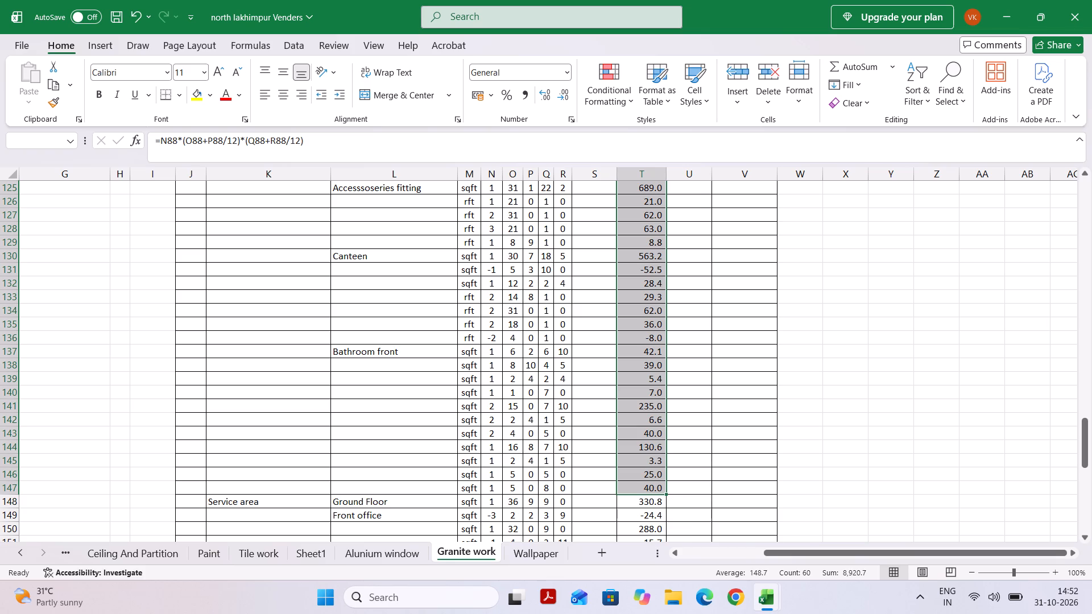
click(783, 423)
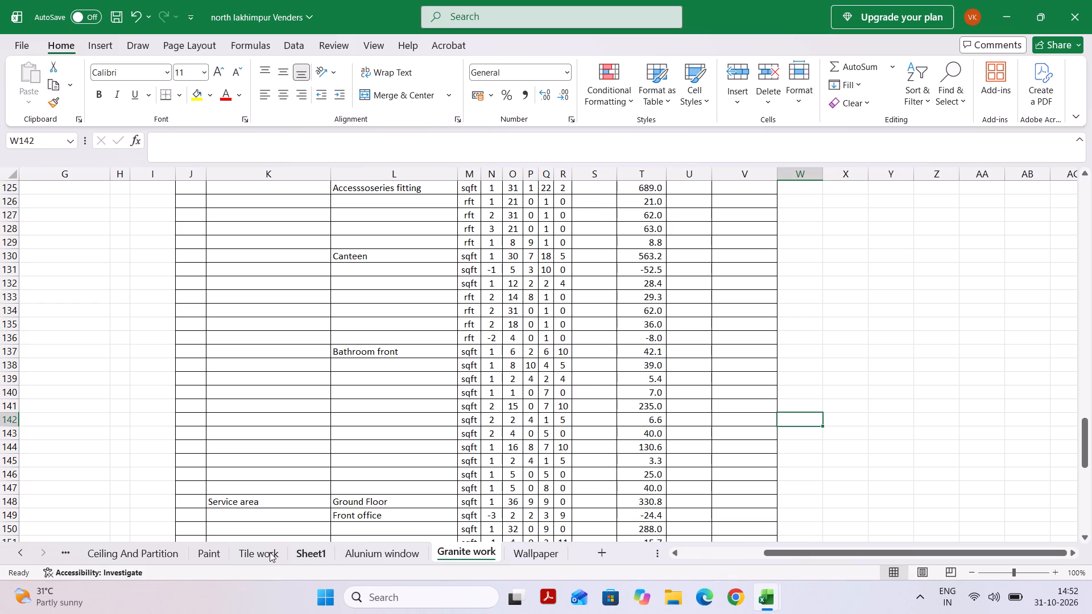
Switch back to the Showroom Bill 2026 workbook and review the Mezzanine floor paint rows and the PV Showroom tile, electrical and single-item rows.
click(996, 29)
scroll(388, 324, down, 3)
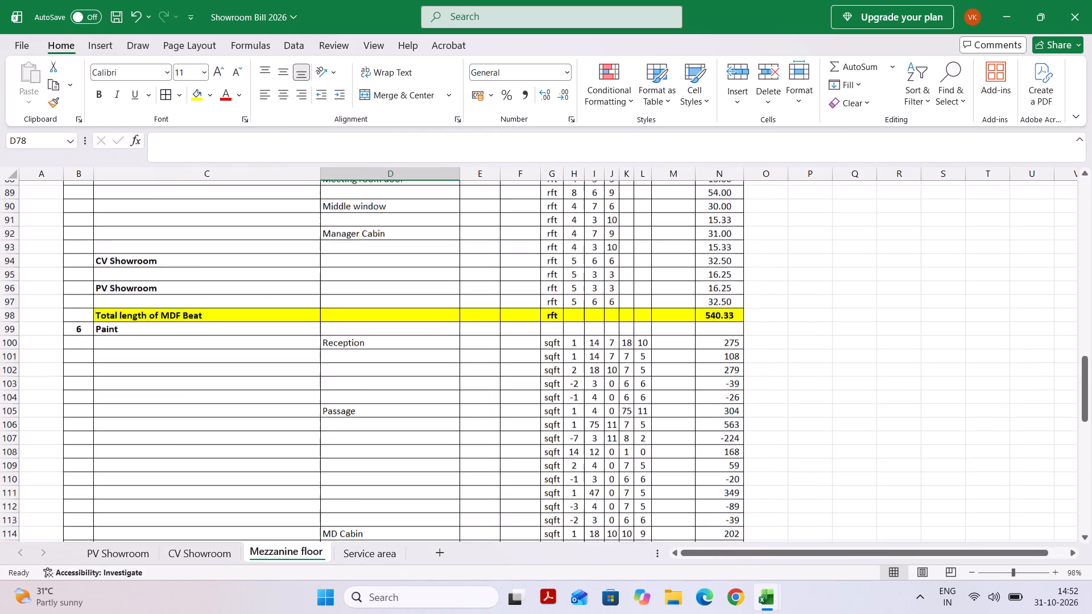
scroll(388, 324, down, 2)
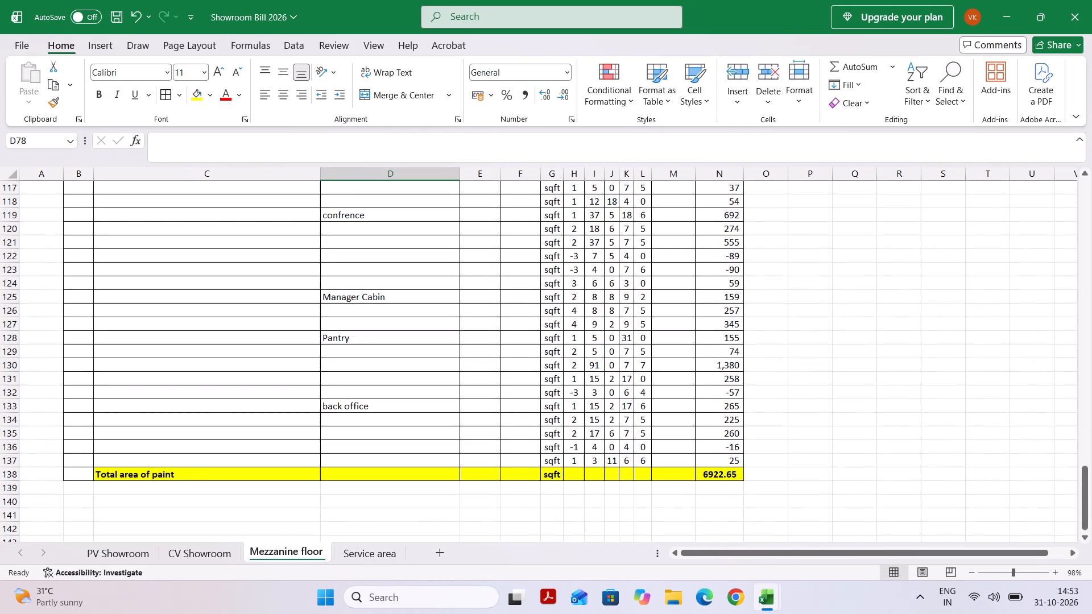
click(132, 548)
scroll(370, 375, down, 1)
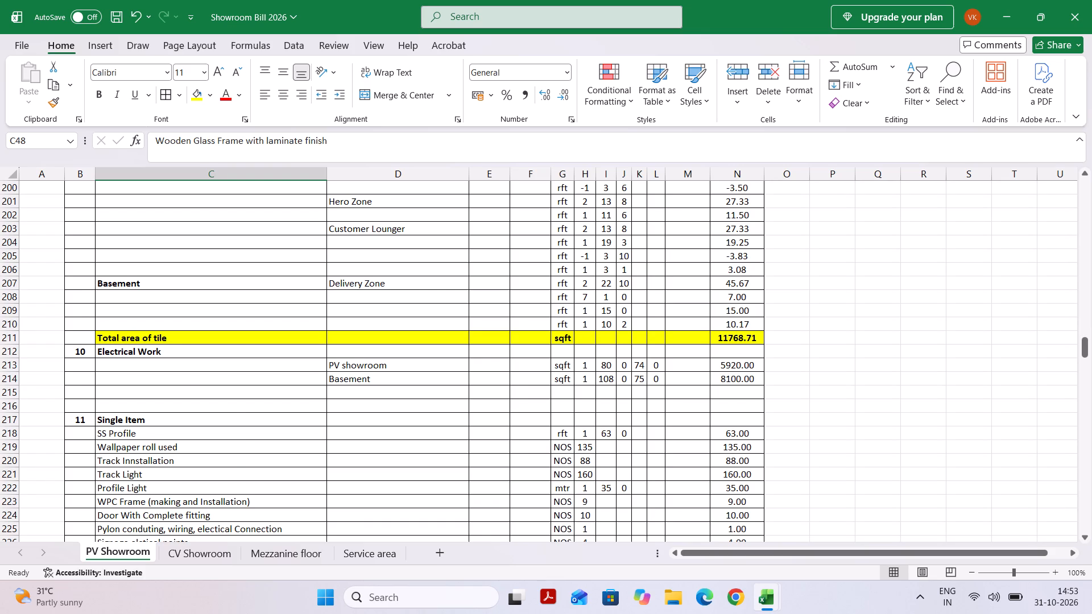
scroll(474, 398, down, 1)
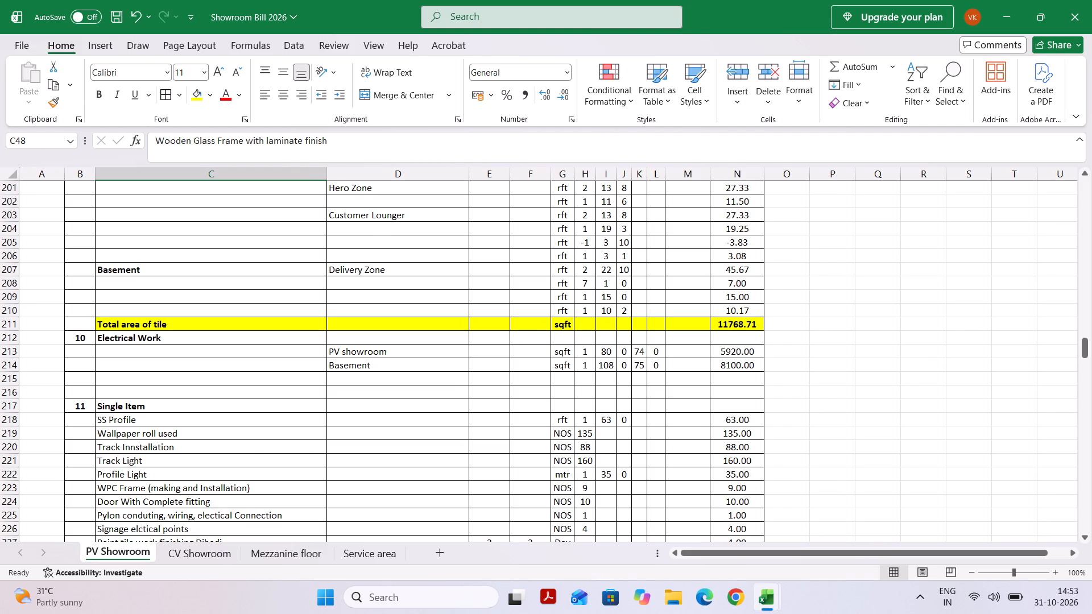
scroll(414, 413, down, 1)
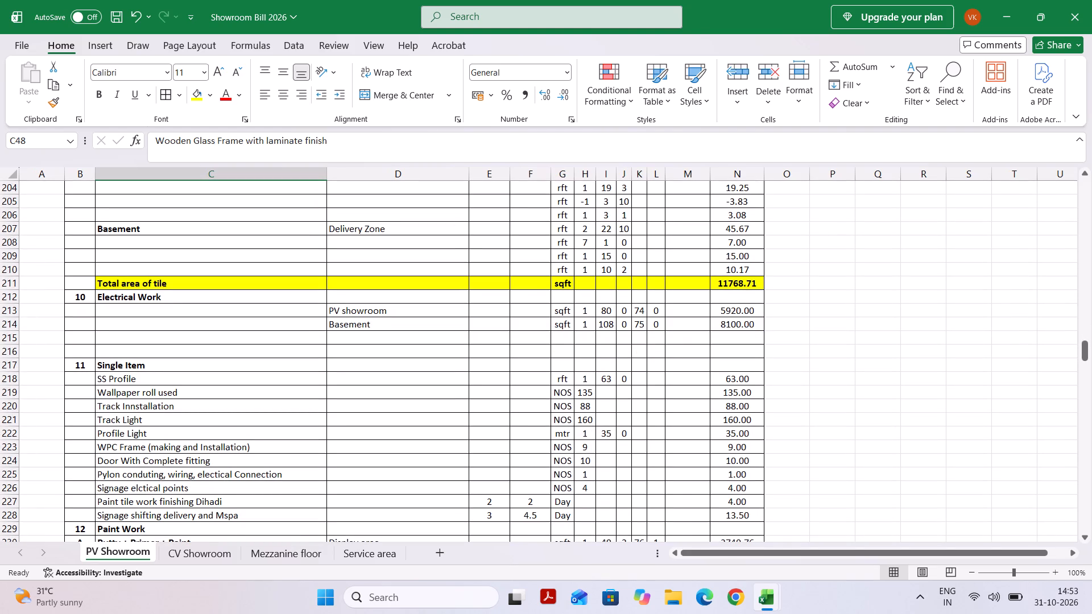
scroll(414, 413, down, 1)
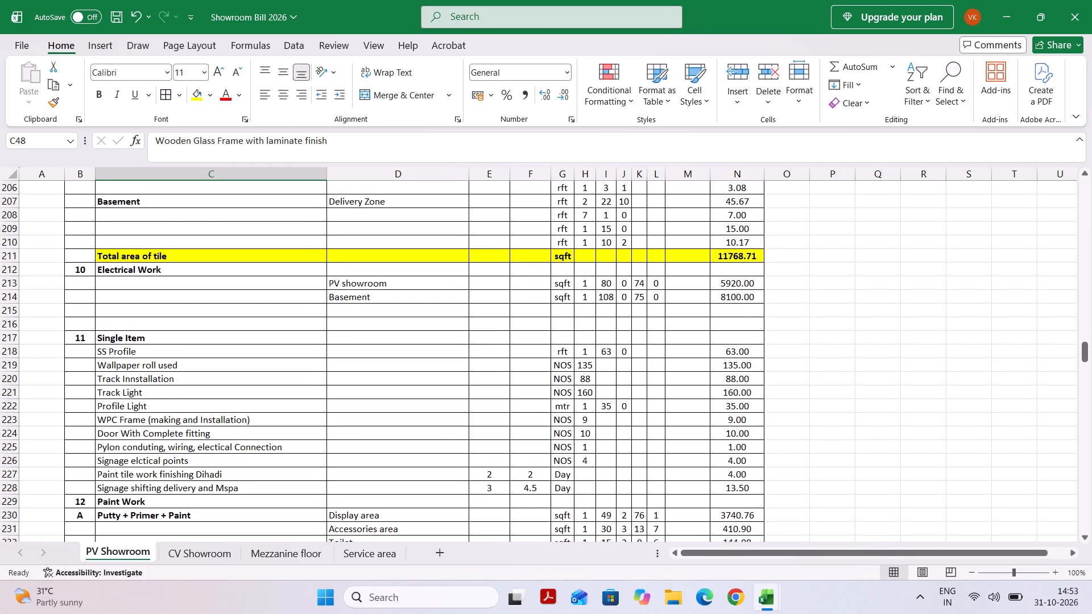
Examine the PV Showroom sheet's paint rows and granite rows down to the total area of granite.
scroll(464, 437, down, 5)
scroll(464, 437, up, 3)
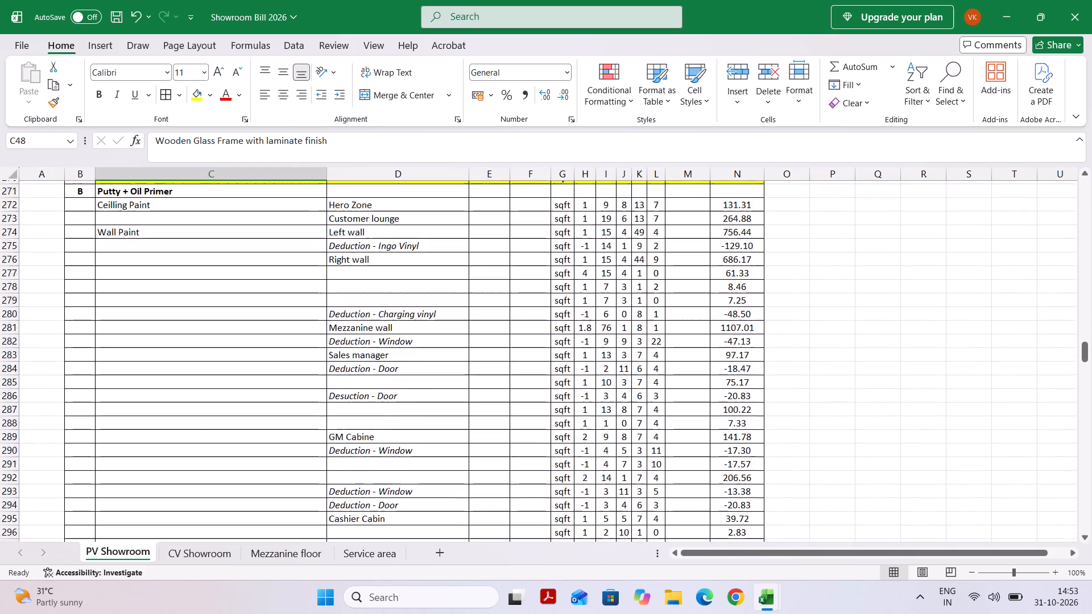
scroll(464, 437, up, 1)
scroll(462, 425, down, 1)
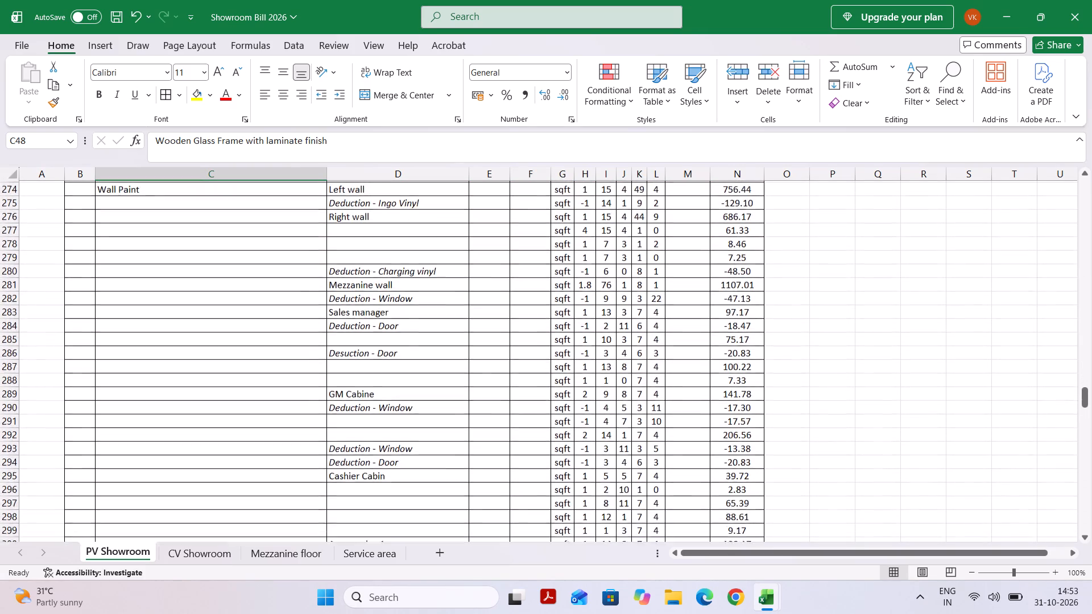
scroll(465, 395, down, 2)
scroll(465, 395, up, 1)
scroll(465, 395, down, 1)
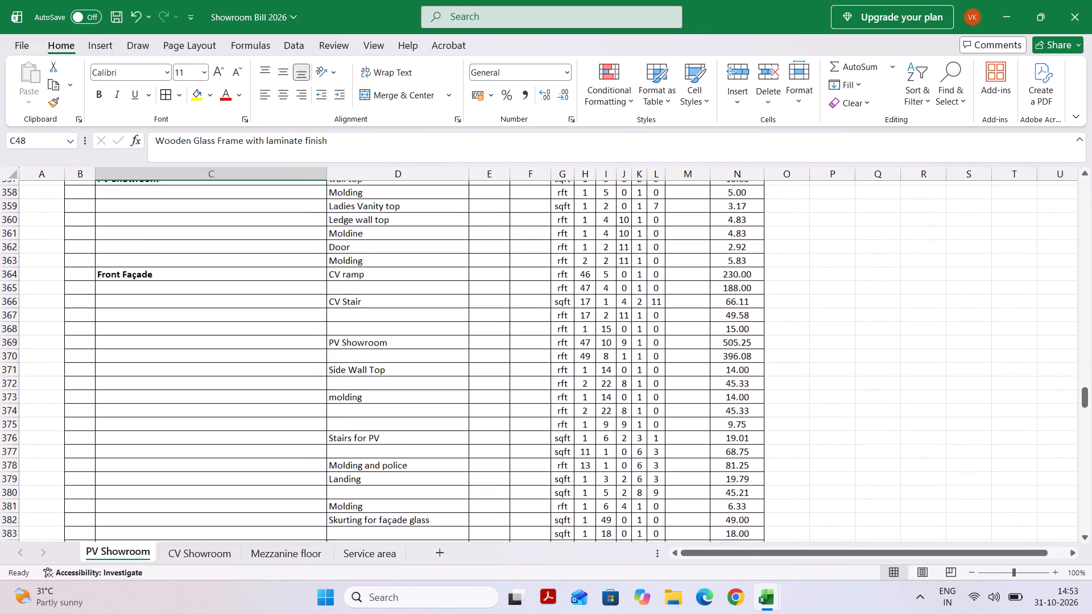
scroll(465, 395, down, 2)
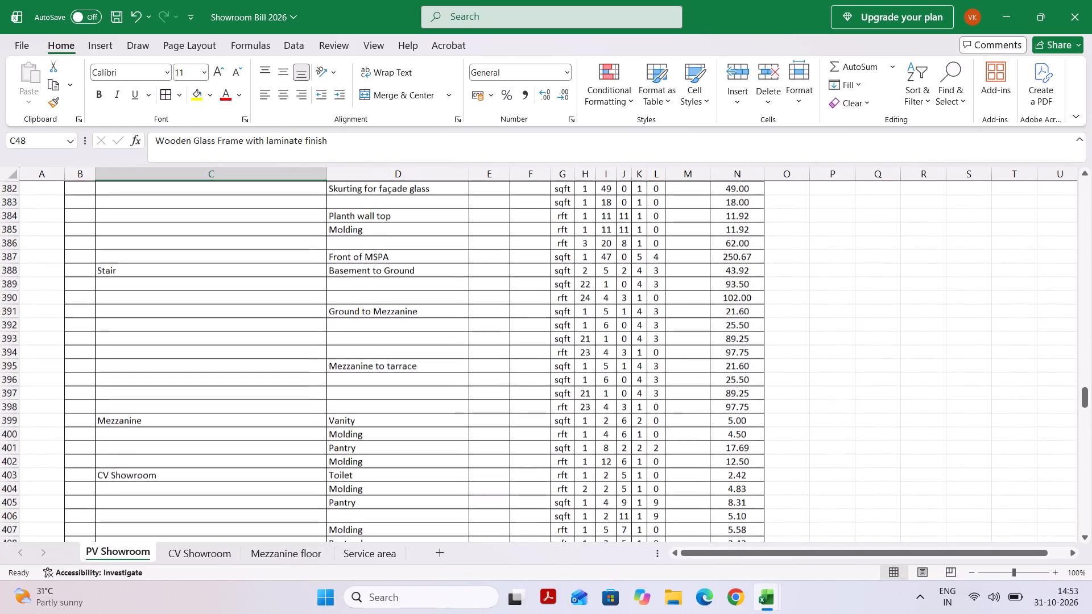
scroll(465, 395, down, 2)
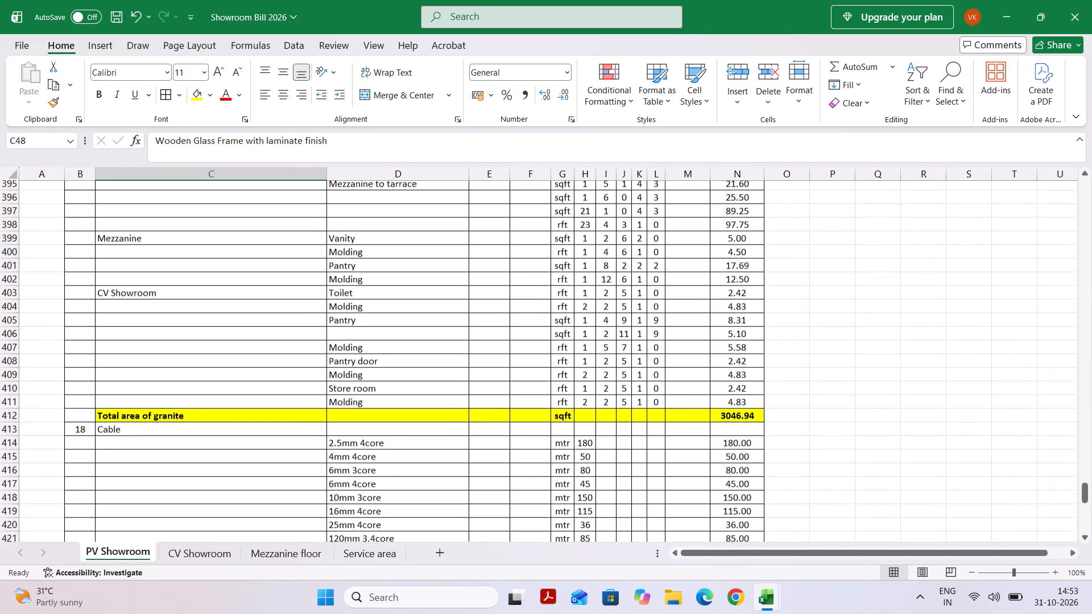
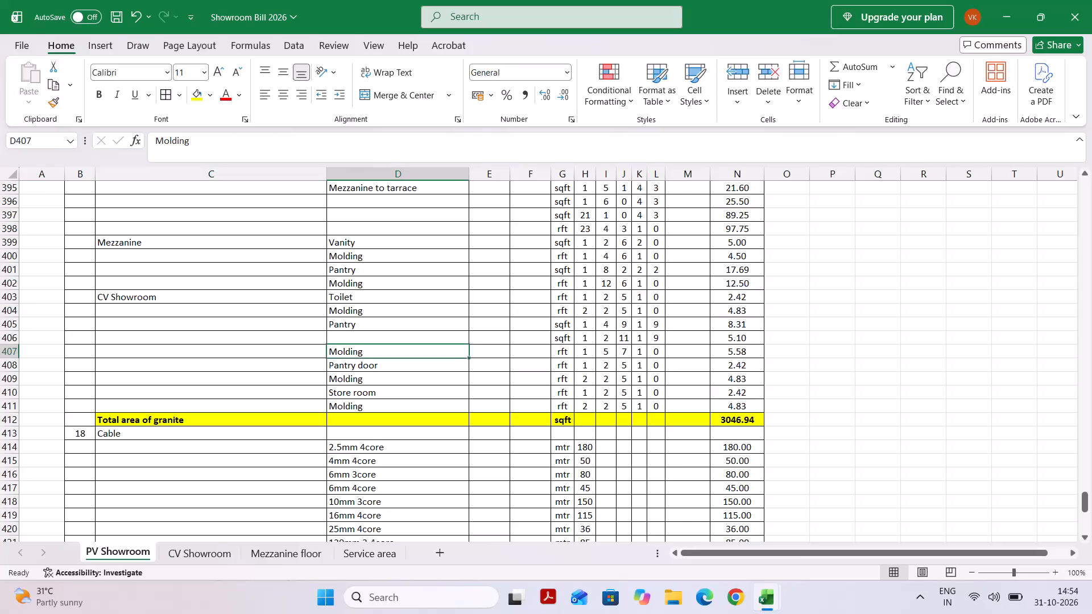
Examine the PV Showroom sheet's granite, glass installation, aluminium window, ACP and plumbing rows.
scroll(424, 352, down, 1)
scroll(424, 352, up, 2)
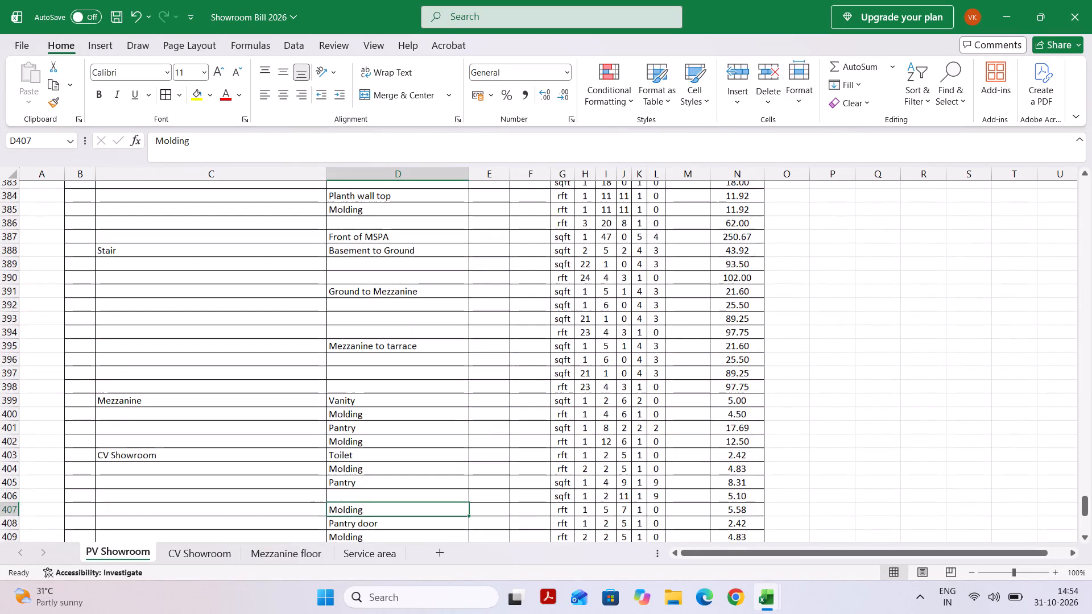
scroll(713, 346, up, 3)
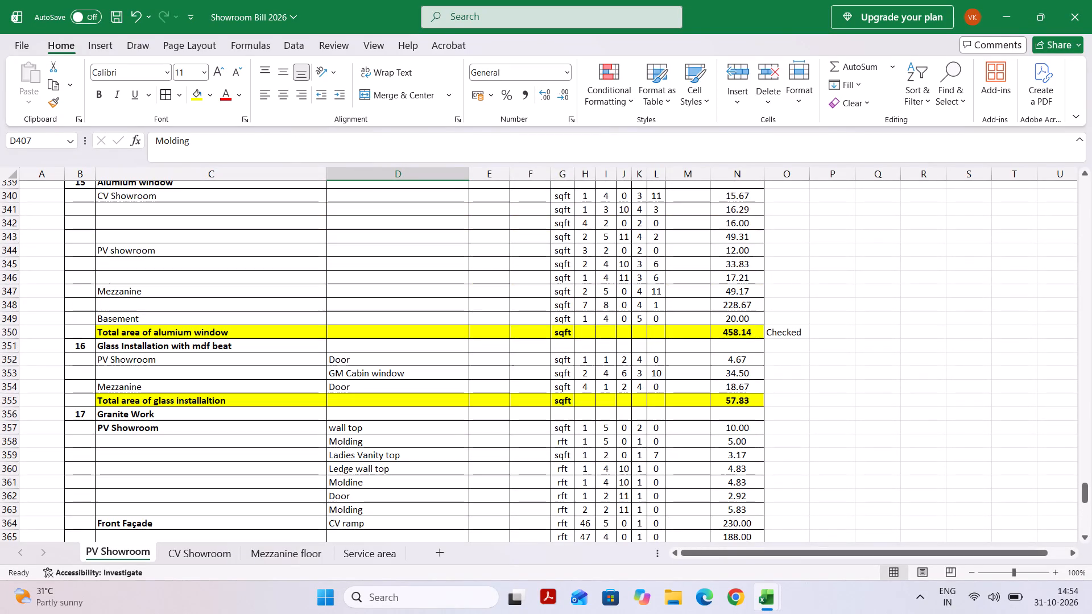
scroll(659, 429, down, 1)
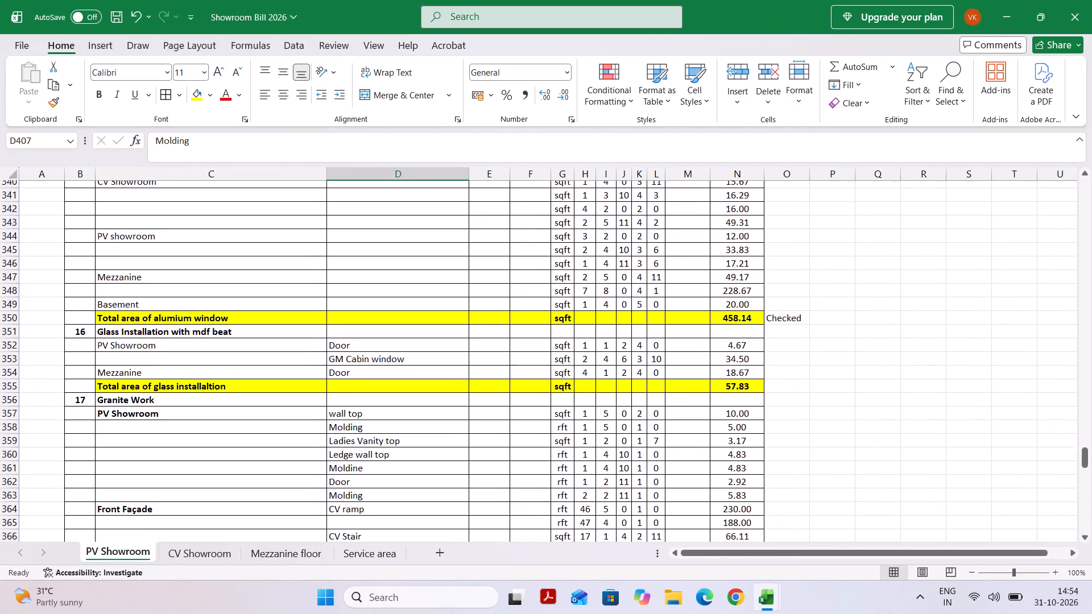
scroll(659, 429, down, 4)
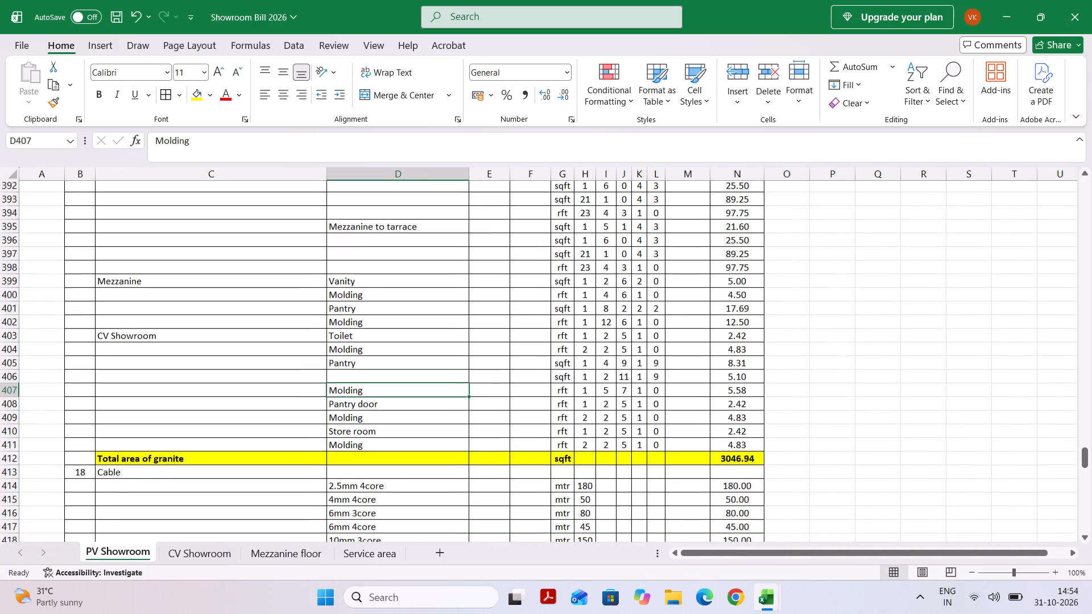
scroll(659, 429, up, 3)
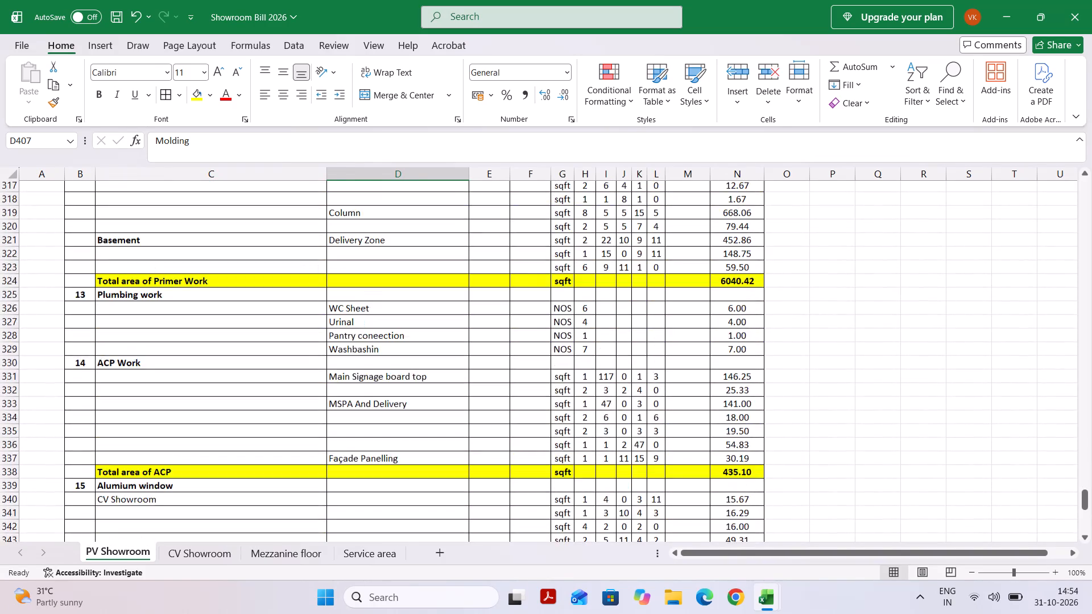
scroll(659, 429, down, 5)
scroll(659, 429, up, 1)
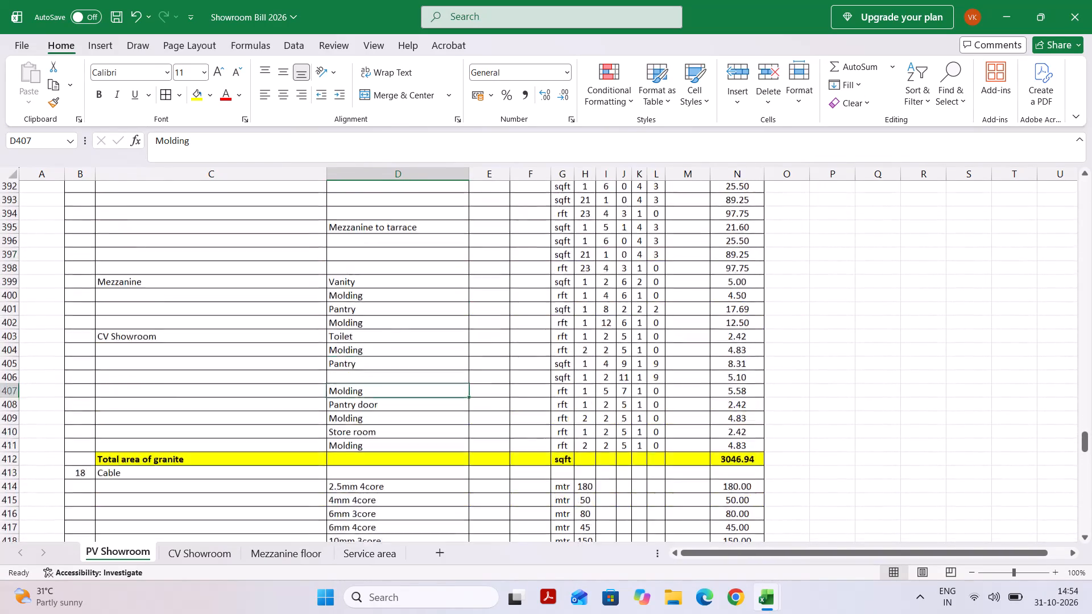
scroll(659, 429, up, 3)
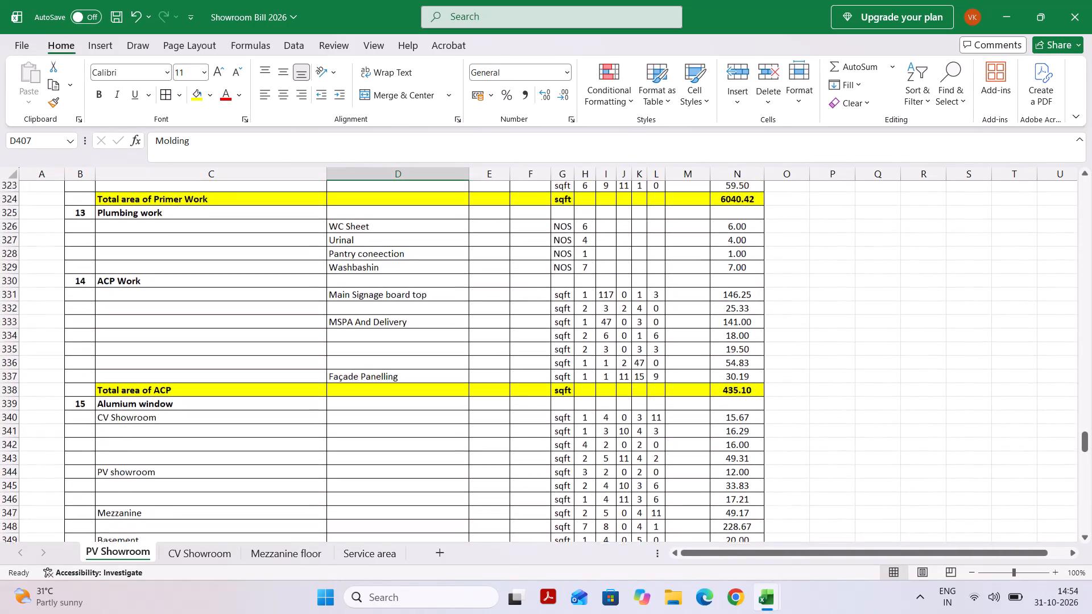
Examine the PV Showroom sheet's primer, paint, single-item and electrical rows back up to the total area of tile.
scroll(659, 429, up, 3)
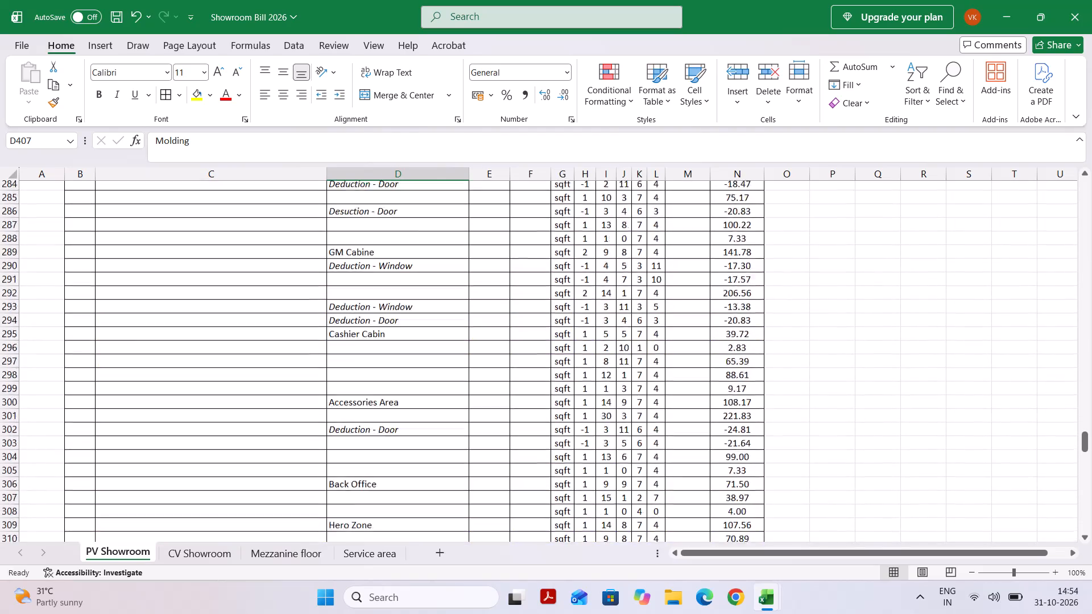
scroll(659, 429, up, 1)
scroll(659, 429, down, 1)
scroll(659, 429, up, 1)
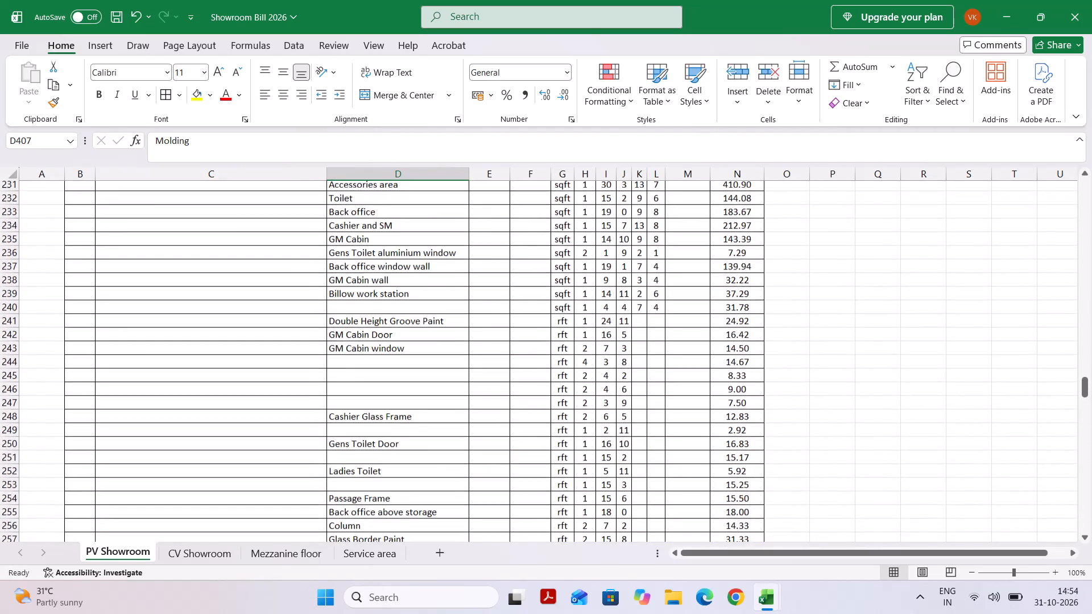
scroll(659, 429, up, 1)
scroll(659, 429, down, 2)
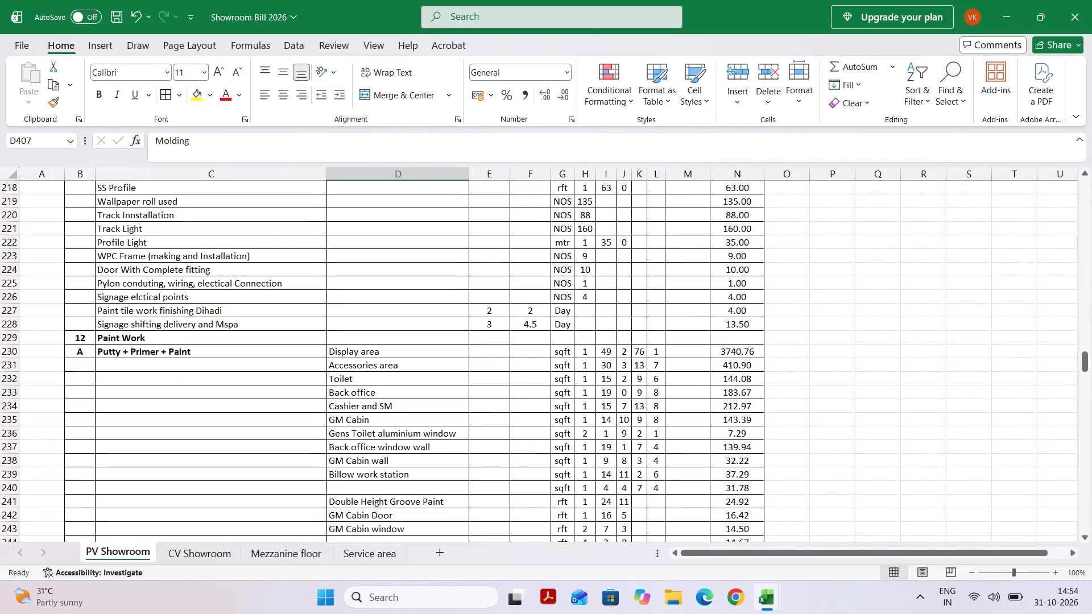
scroll(659, 429, down, 1)
scroll(659, 429, up, 1)
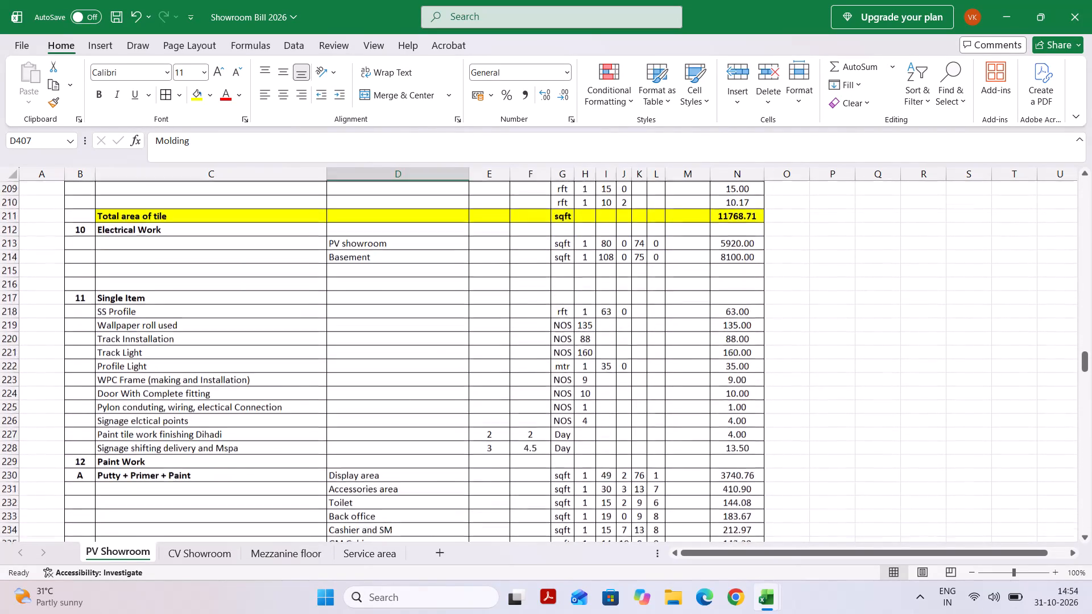
scroll(659, 429, up, 2)
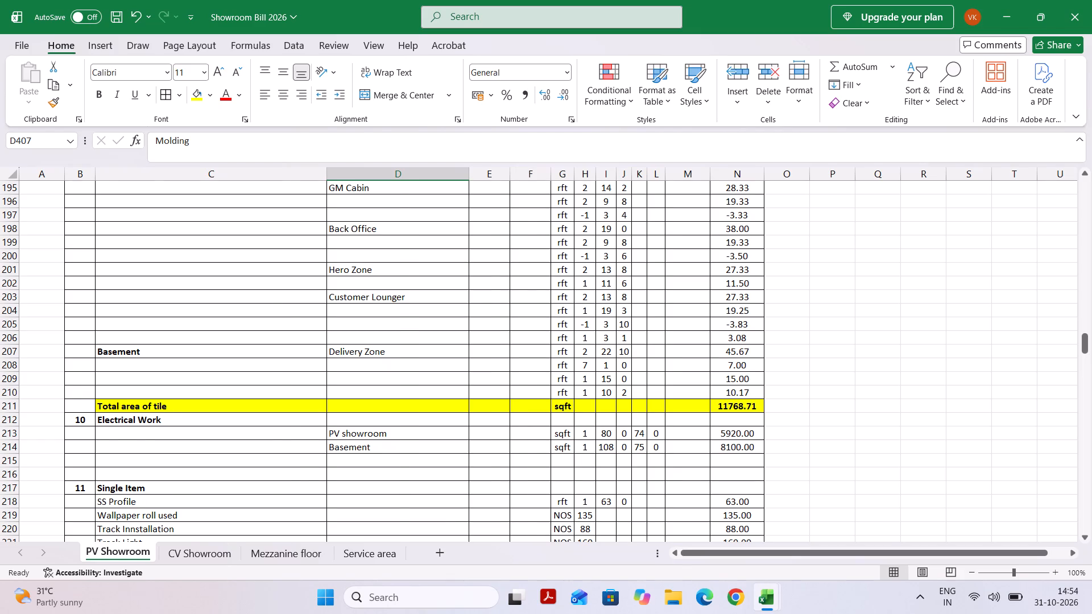
Check the total area of tile on the CV Showroom sheet and on the Mezzanine floor sheet.
click(214, 549)
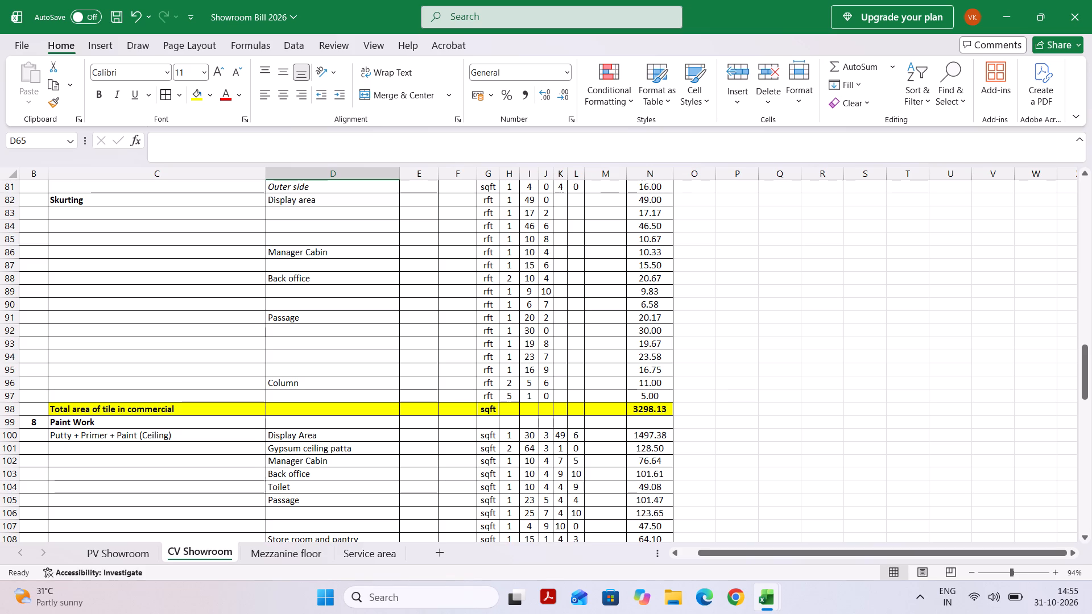
click(181, 612)
click(300, 550)
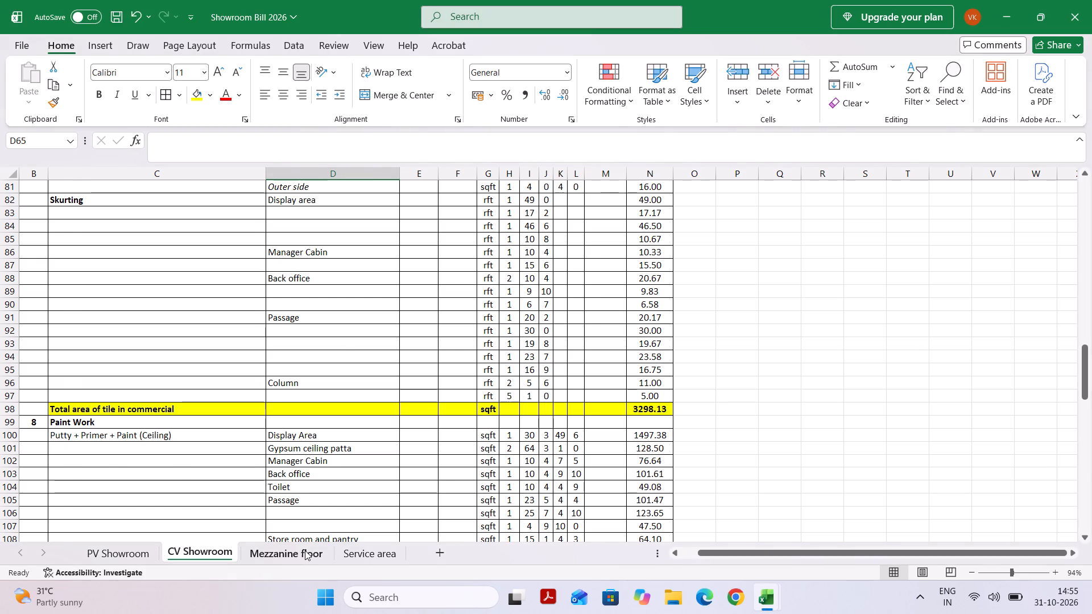
click(305, 550)
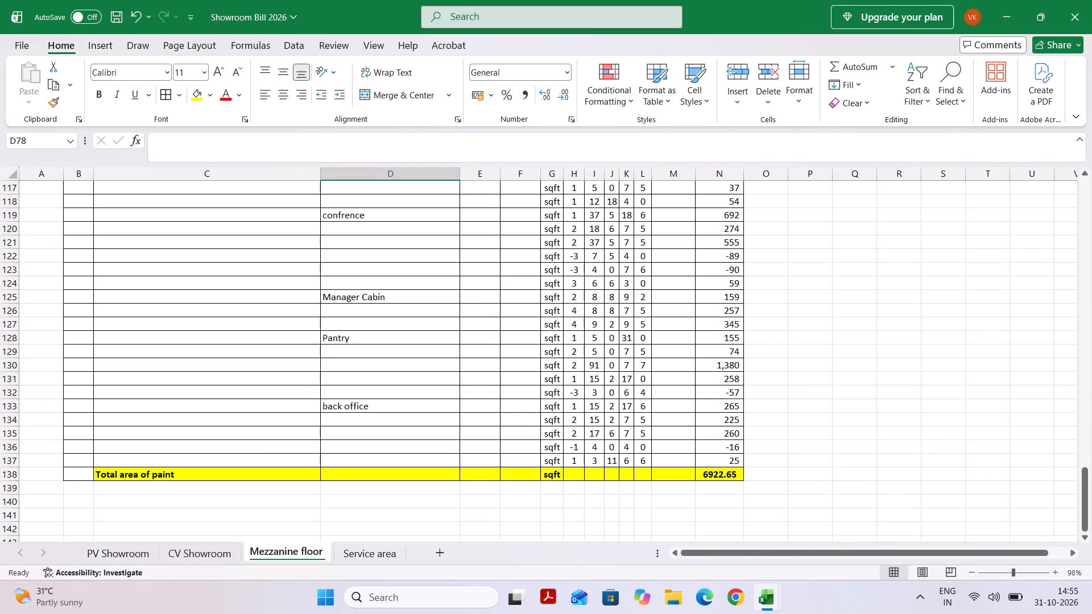
scroll(326, 518, up, 2)
scroll(332, 571, down, 1)
scroll(351, 391, up, 4)
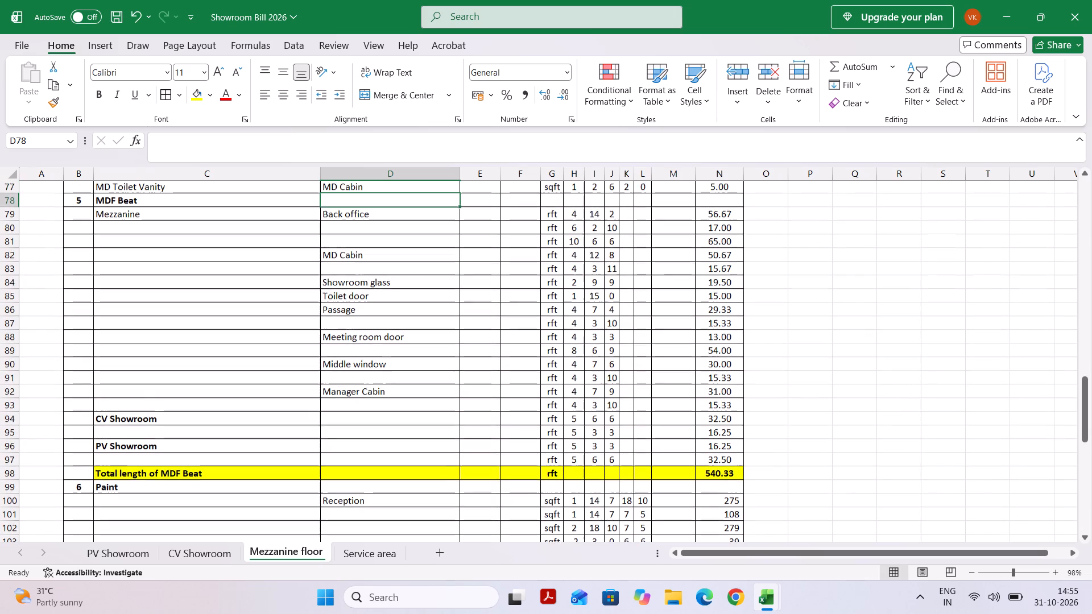
scroll(351, 391, up, 1)
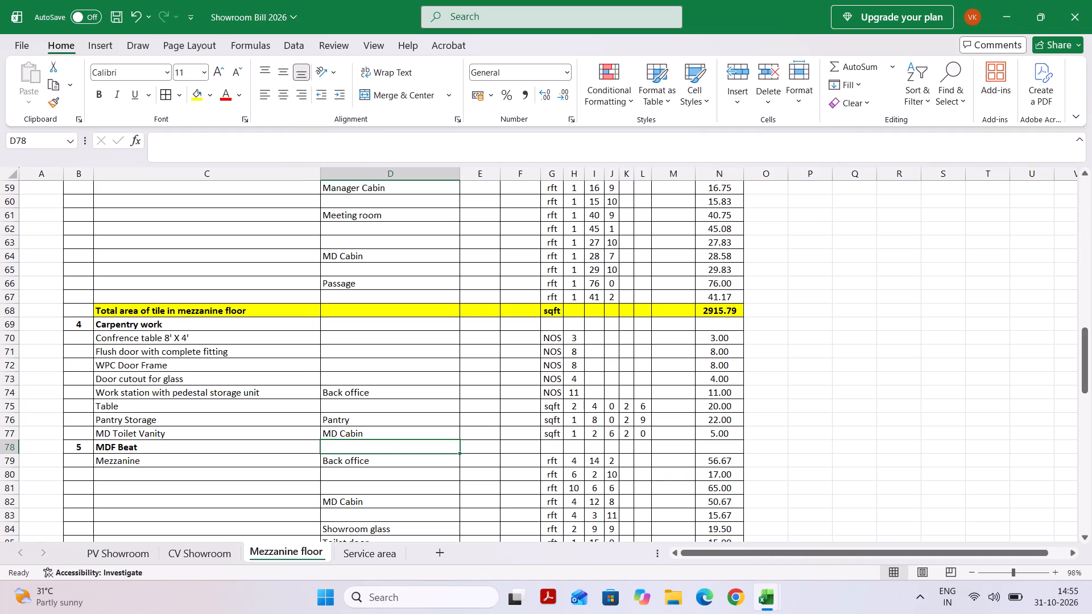
Return to the PV Showroom sheet and review its wall tile rows and the Basement tile rows from MSPA to the toilet area.
click(134, 555)
scroll(180, 466, up, 2)
scroll(180, 466, down, 1)
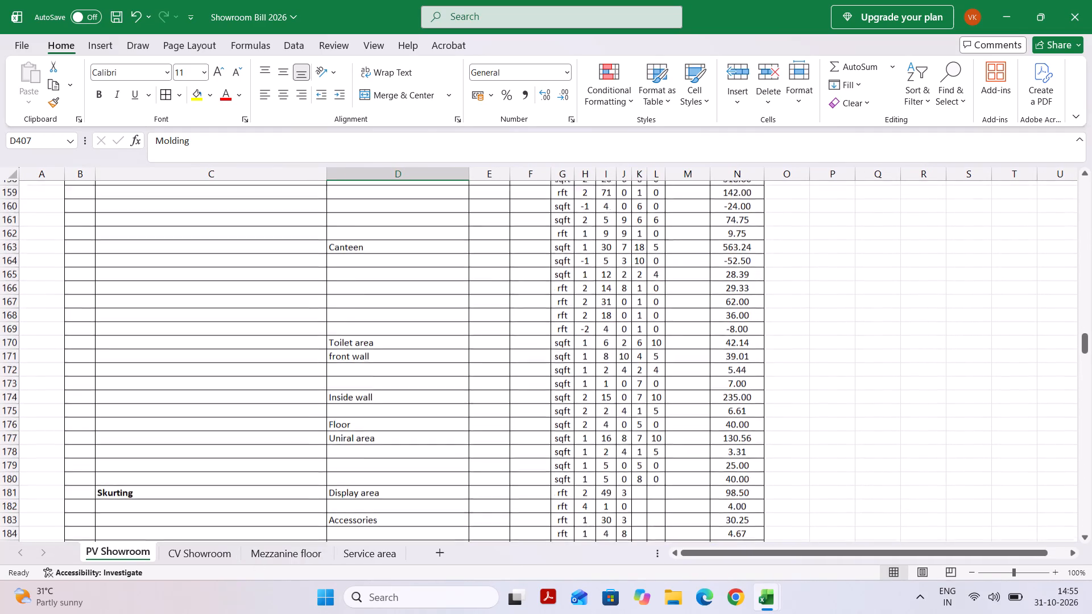
scroll(180, 466, up, 1)
scroll(180, 466, down, 1)
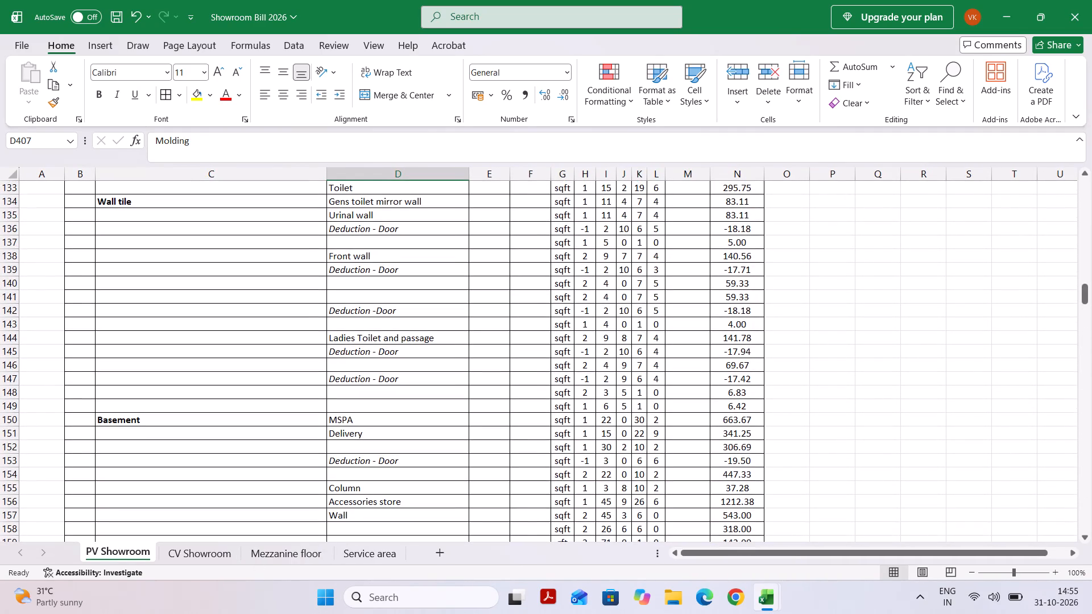
click(479, 429)
scroll(479, 429, down, 1)
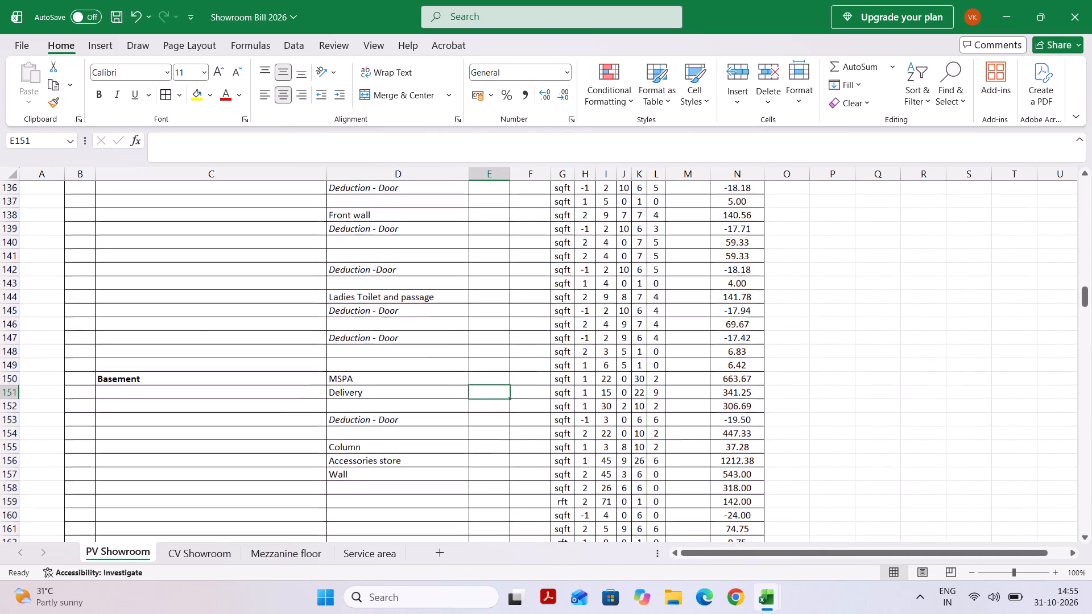
scroll(458, 426, down, 1)
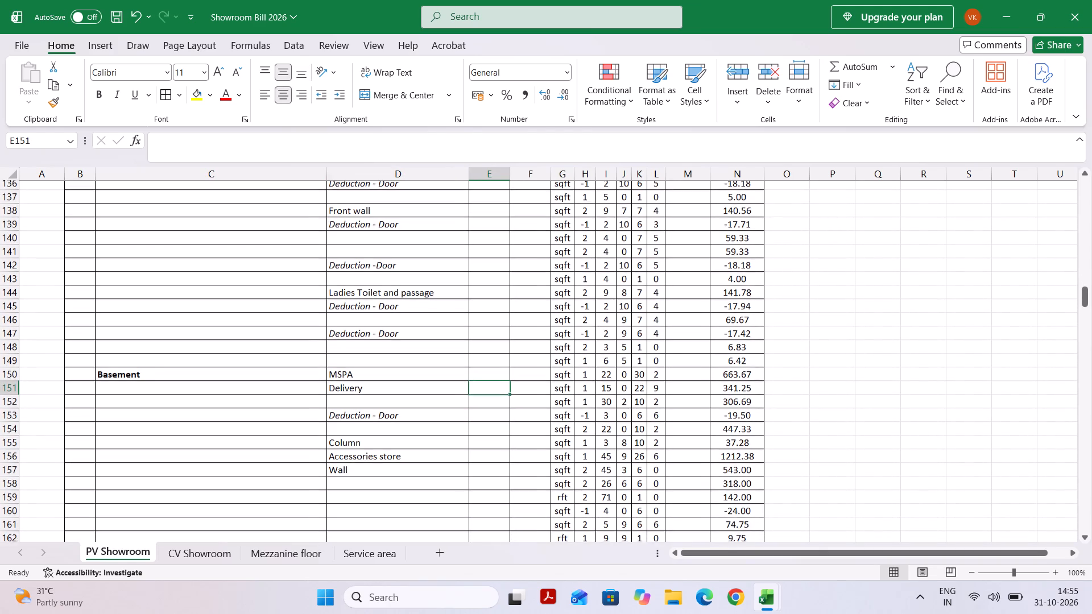
scroll(458, 426, down, 3)
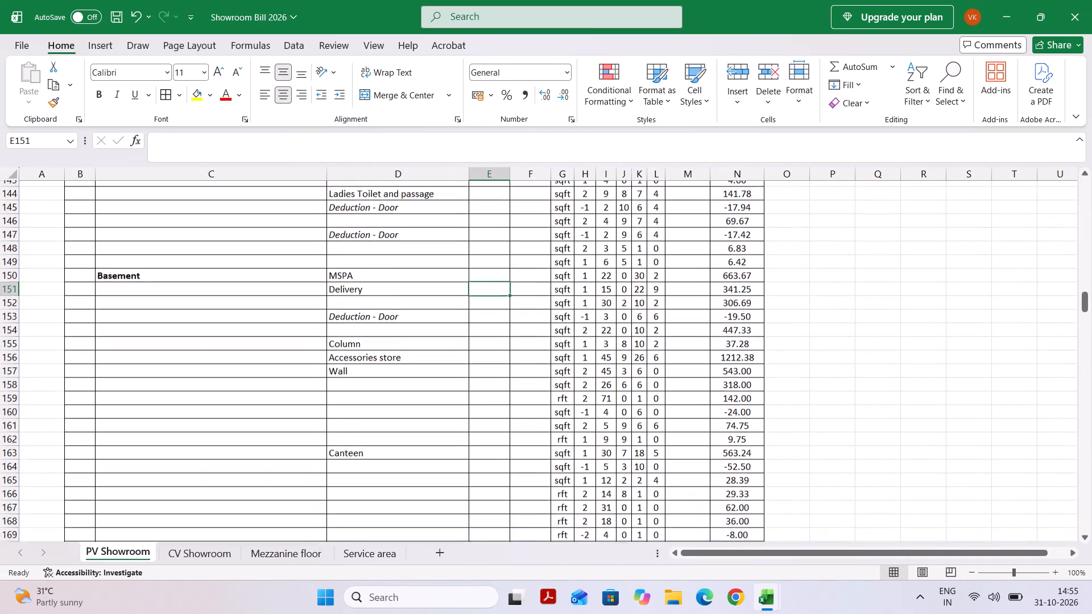
scroll(486, 433, down, 1)
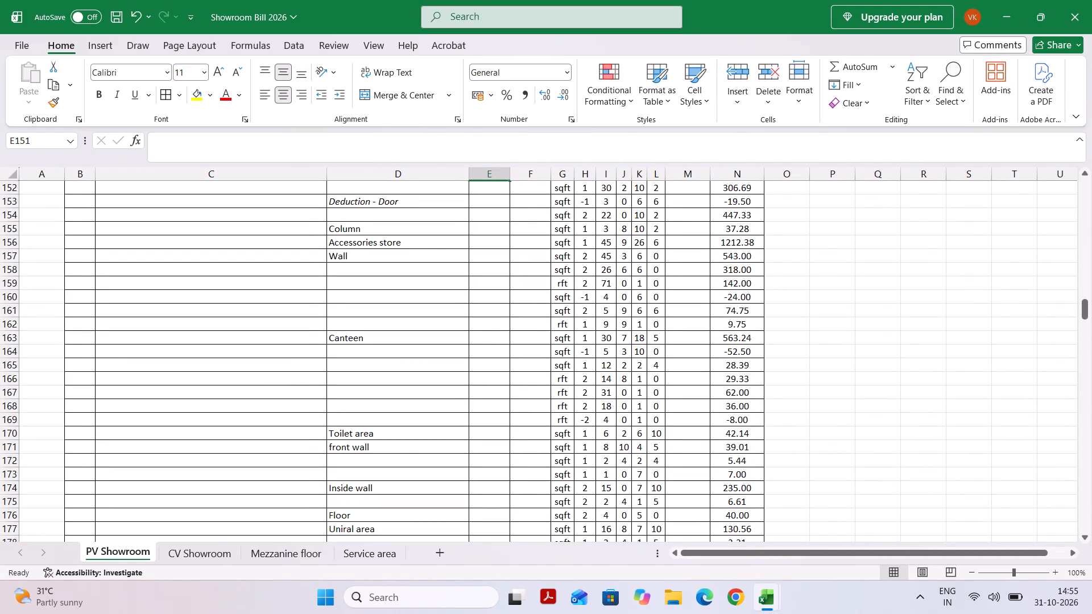
Compare the Basement tile rows on the PV Showroom sheet with those on the north lakhimpur Venders workbook's Granite work sheet.
click(749, 604)
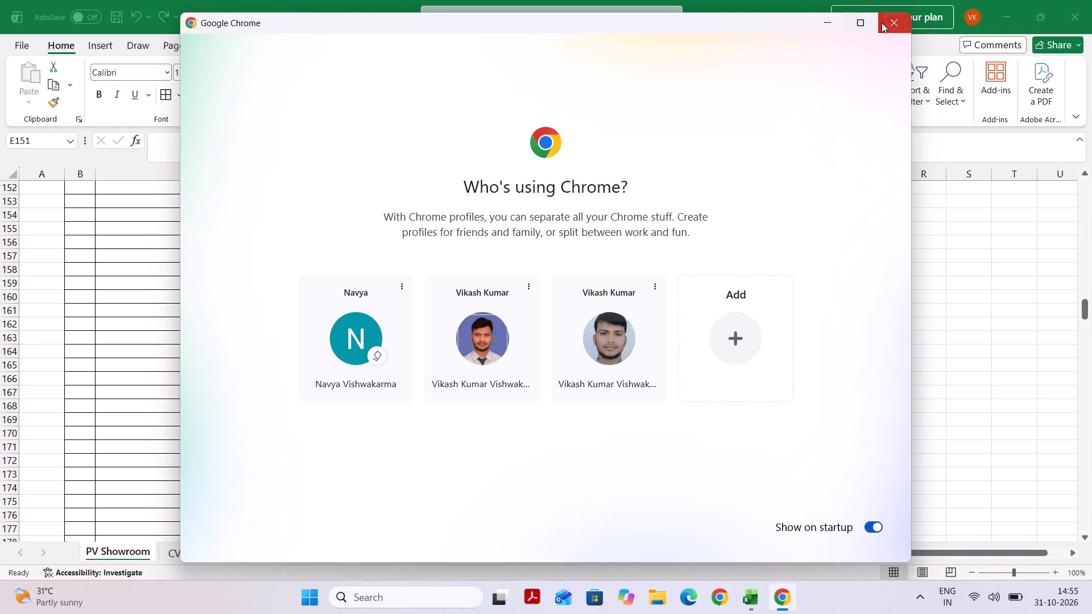
click(887, 23)
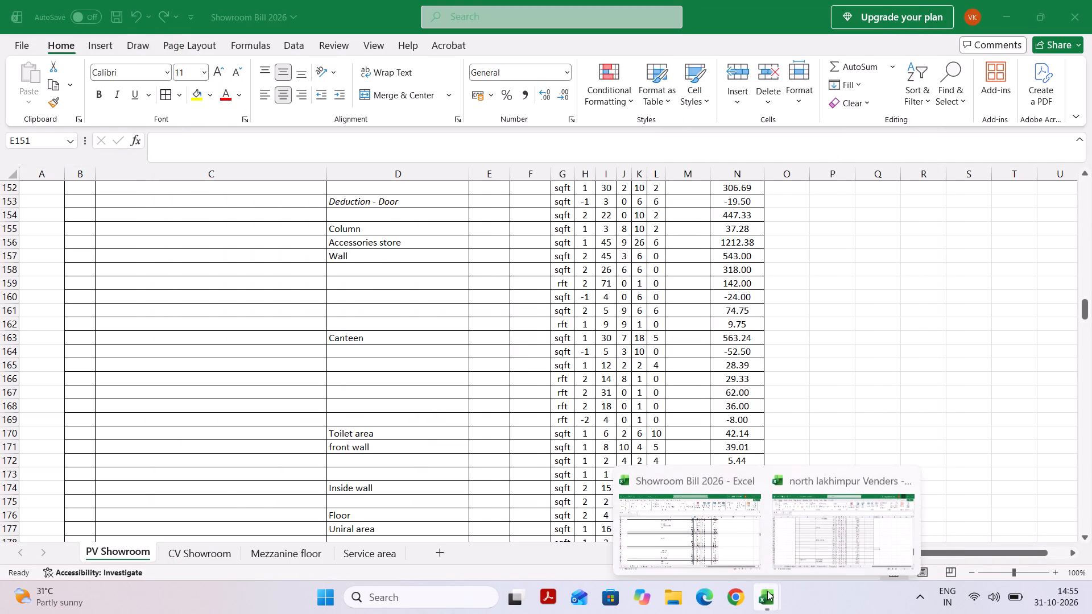
click(807, 513)
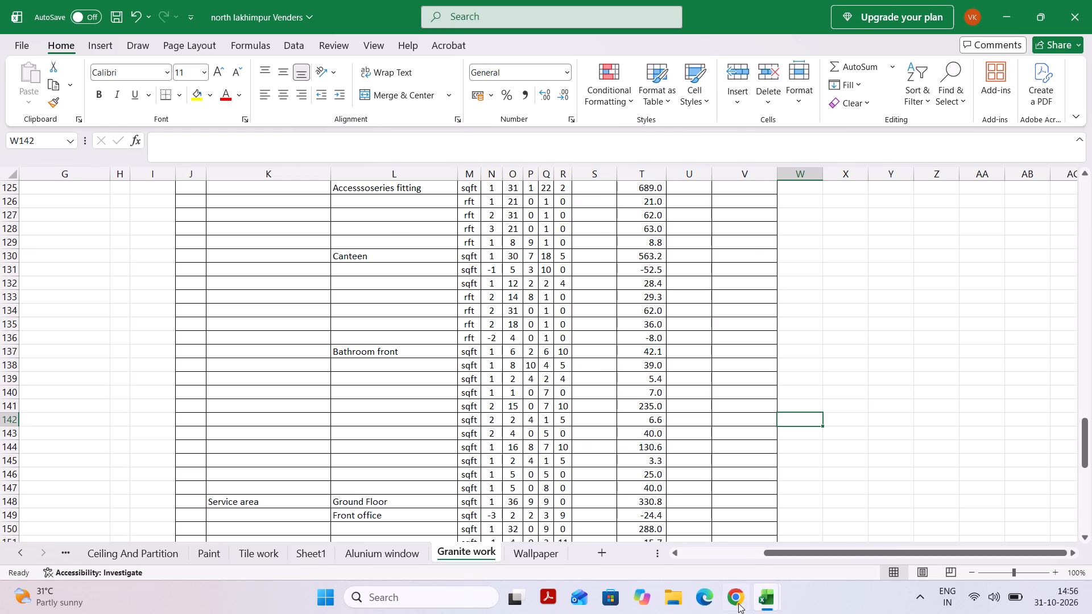
click(763, 601)
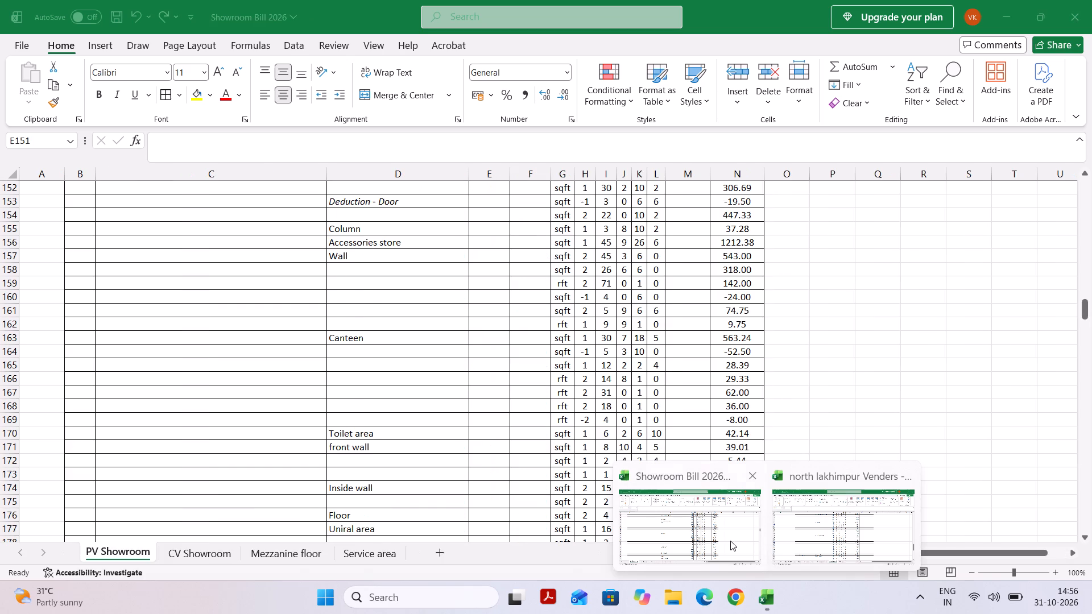
click(730, 541)
scroll(697, 424, up, 3)
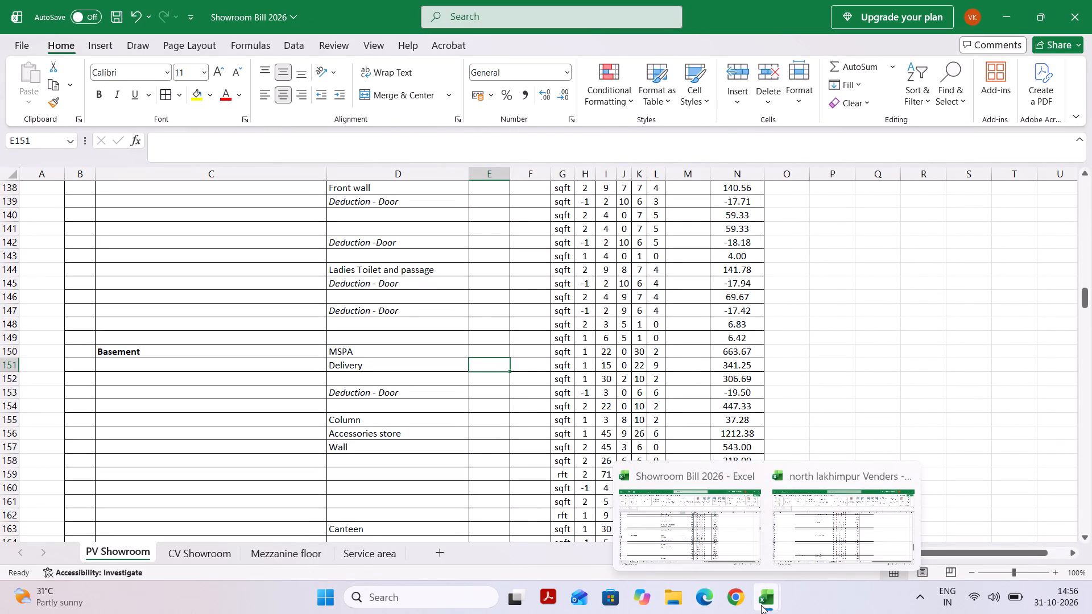
click(722, 513)
scroll(722, 513, down, 1)
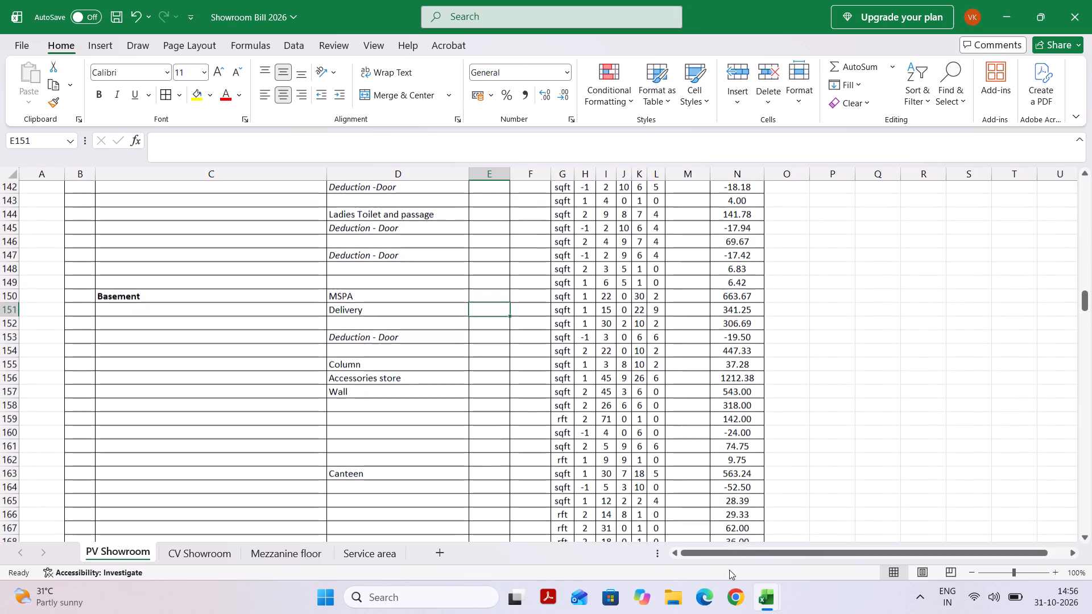
In the north lakhimpur Venders workbook, clear the scratch calculation in cells X171 to X174 beside the tile table.
click(772, 600)
click(859, 503)
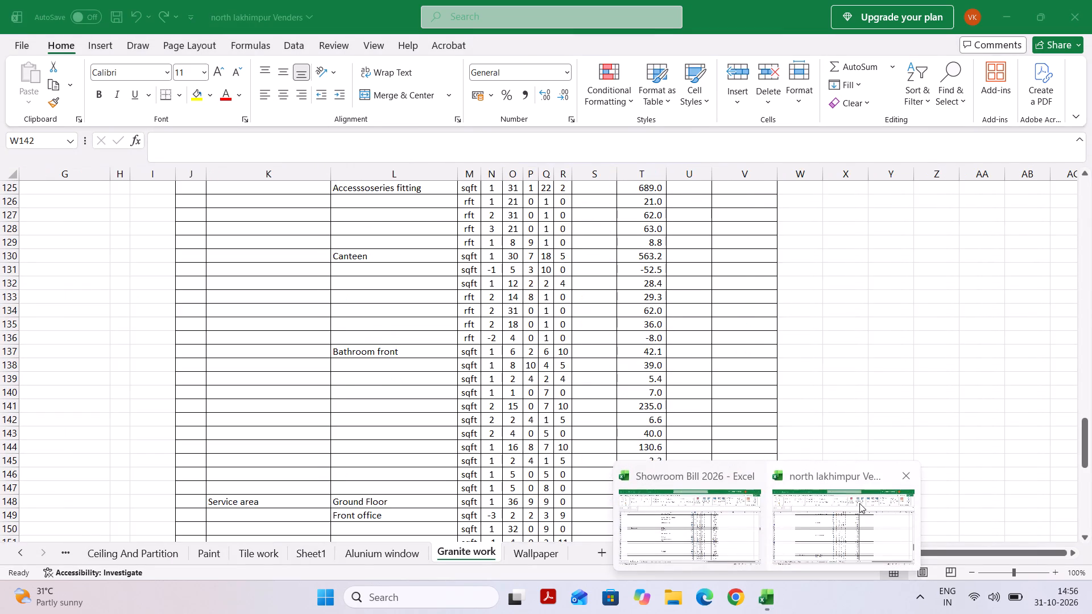
scroll(859, 503, down, 1)
scroll(744, 484, down, 1)
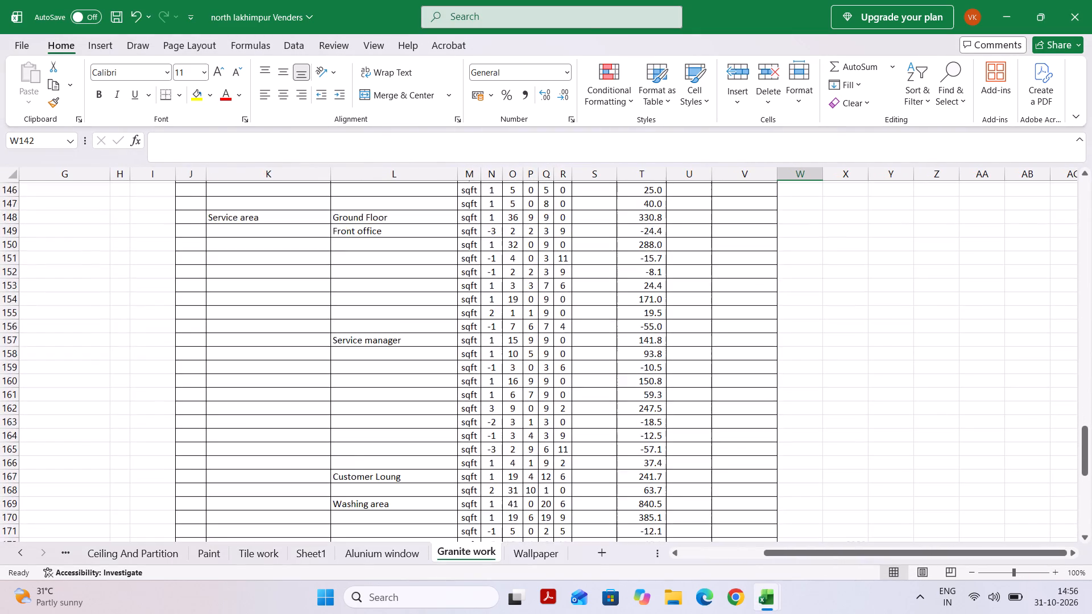
scroll(730, 474, down, 1)
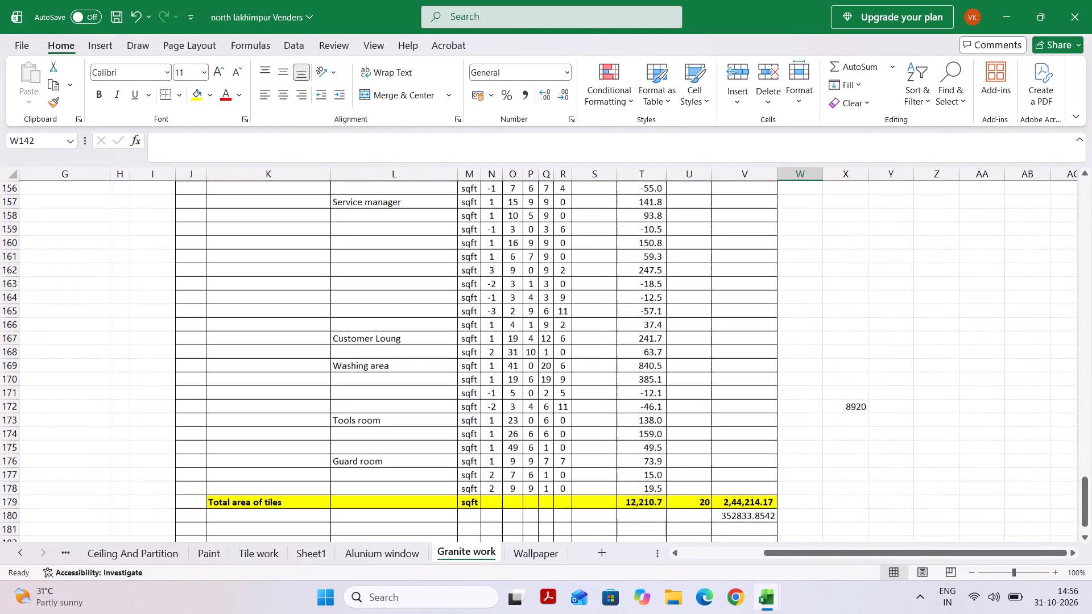
drag(838, 385, 828, 439)
key(Delete)
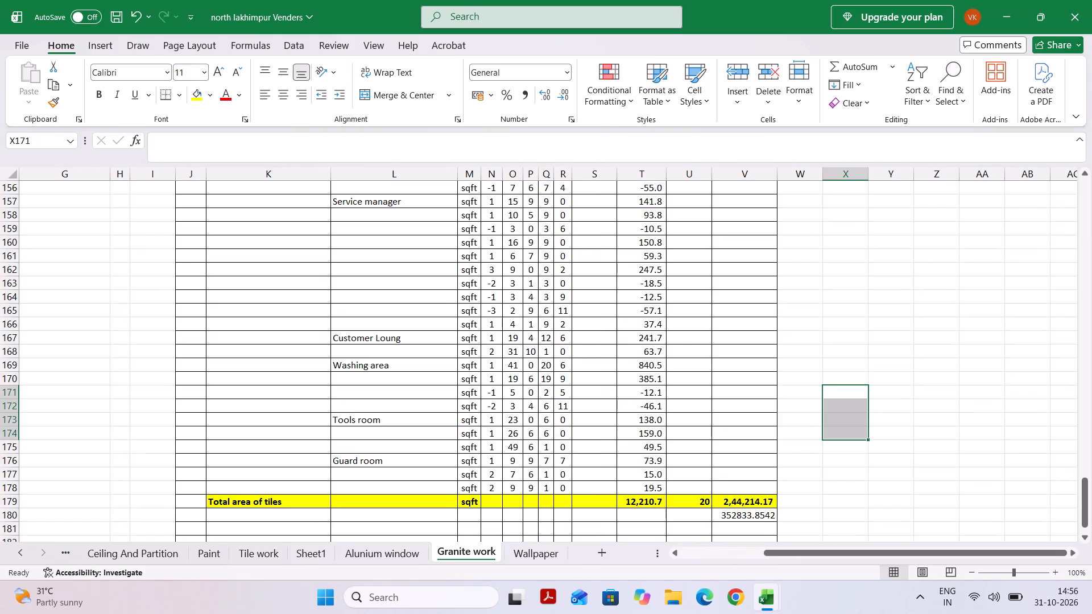
Review the Granite work sheet from the tile total up through the tile and granite rows to the service payment summary.
scroll(782, 387, down, 1)
scroll(782, 387, up, 1)
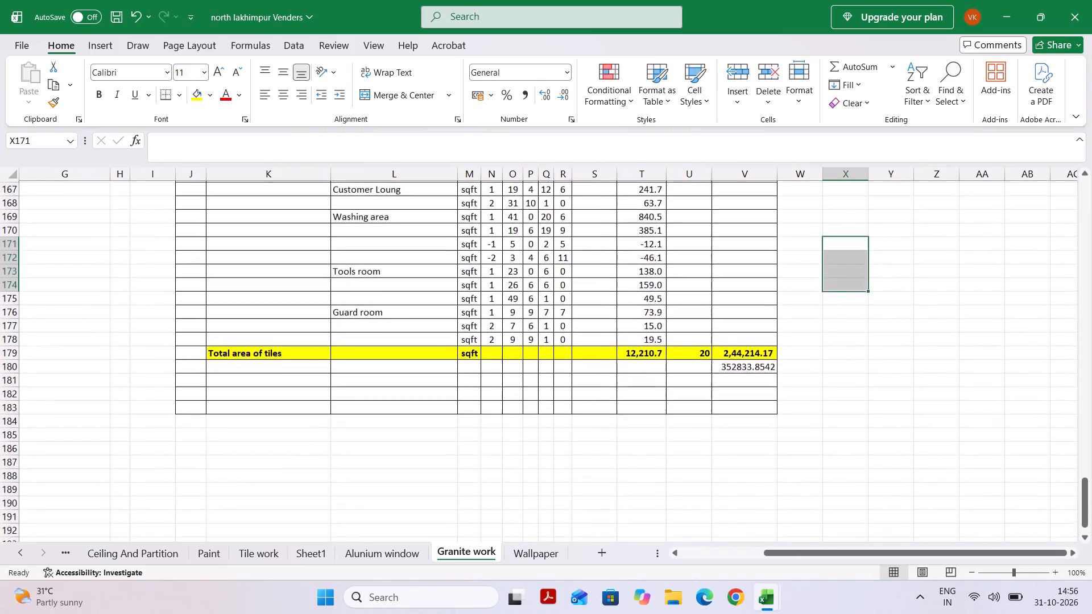
scroll(782, 387, up, 3)
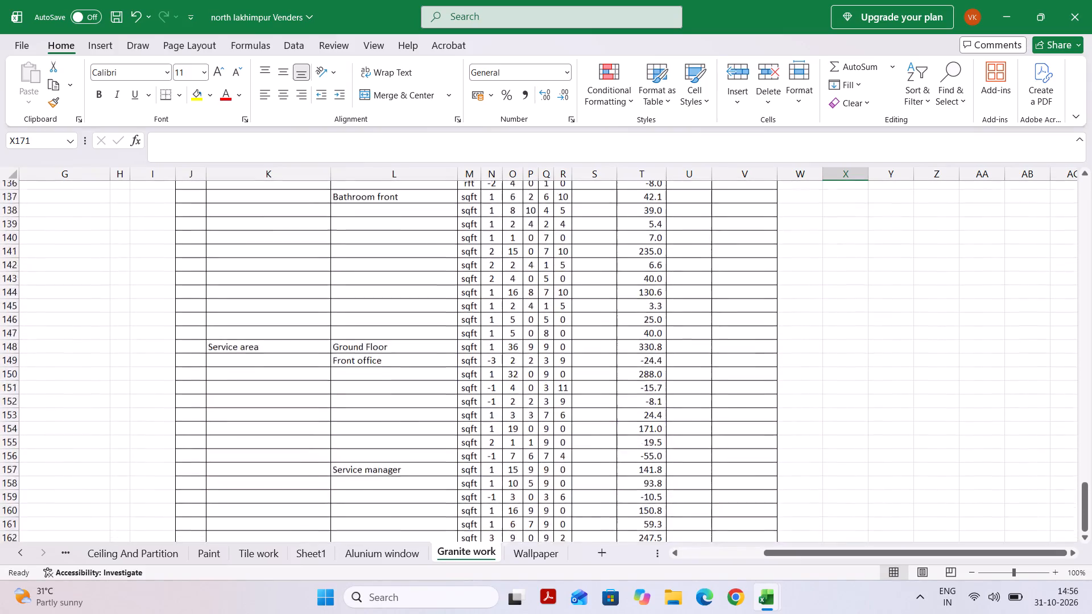
scroll(782, 387, up, 3)
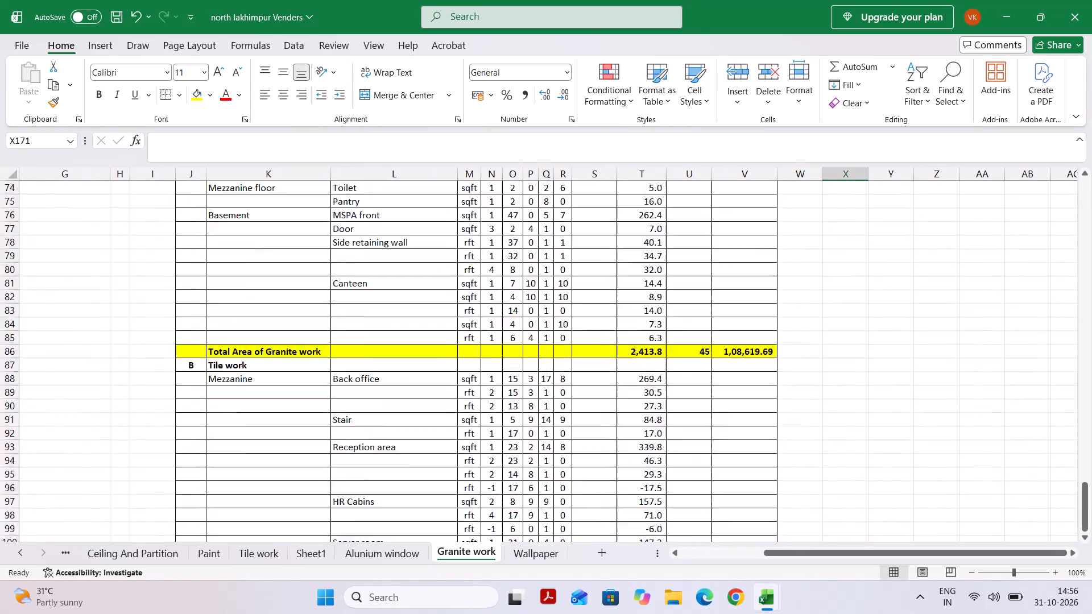
scroll(782, 387, up, 1)
scroll(782, 387, down, 1)
scroll(782, 387, right, 4)
scroll(782, 387, down, 1)
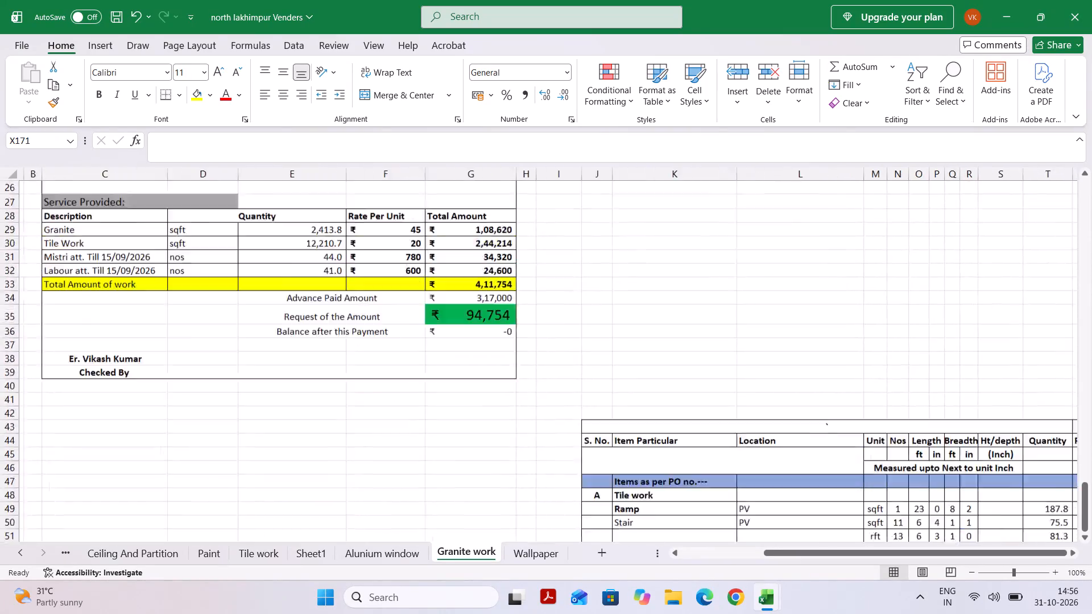
scroll(782, 387, left, 1)
scroll(782, 387, down, 1)
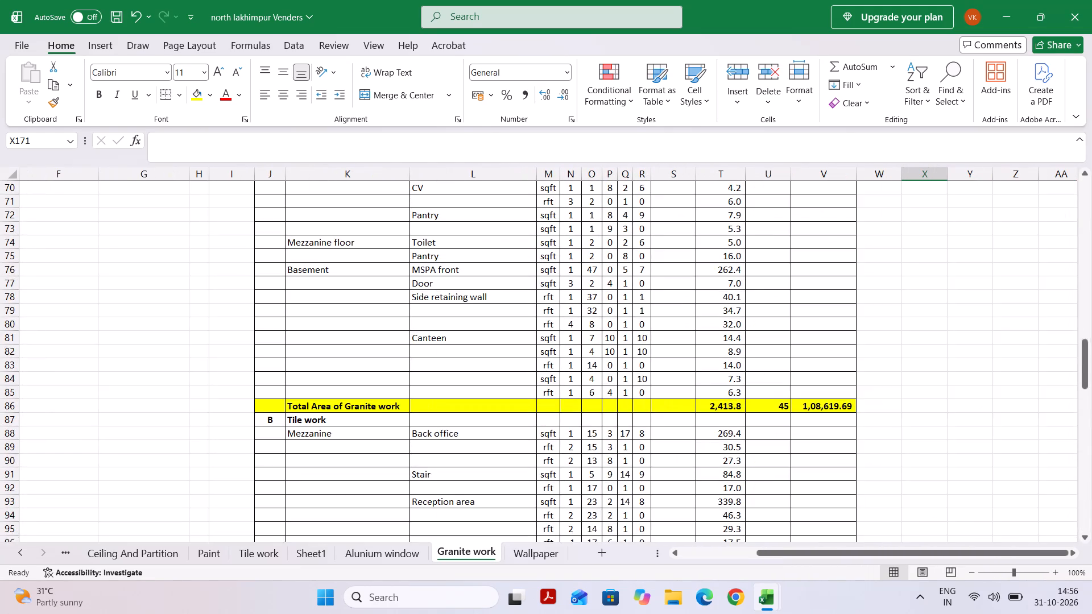
Examine the tile rows on the Granite work sheet from the Mezzanine back office to the Guard room, then return to the granite total.
scroll(782, 387, up, 1)
scroll(782, 387, down, 1)
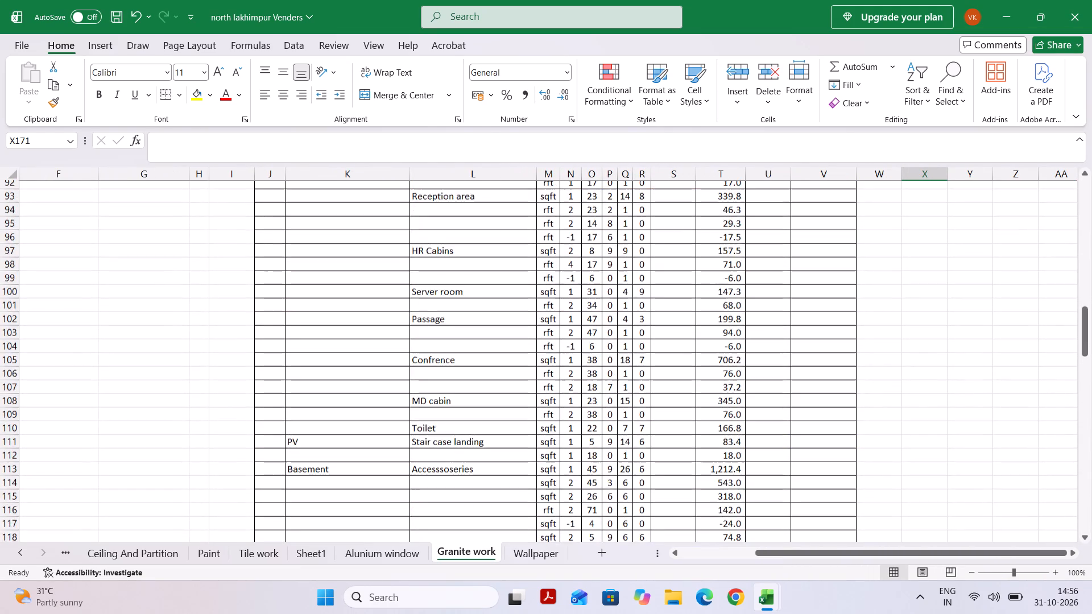
scroll(782, 387, down, 3)
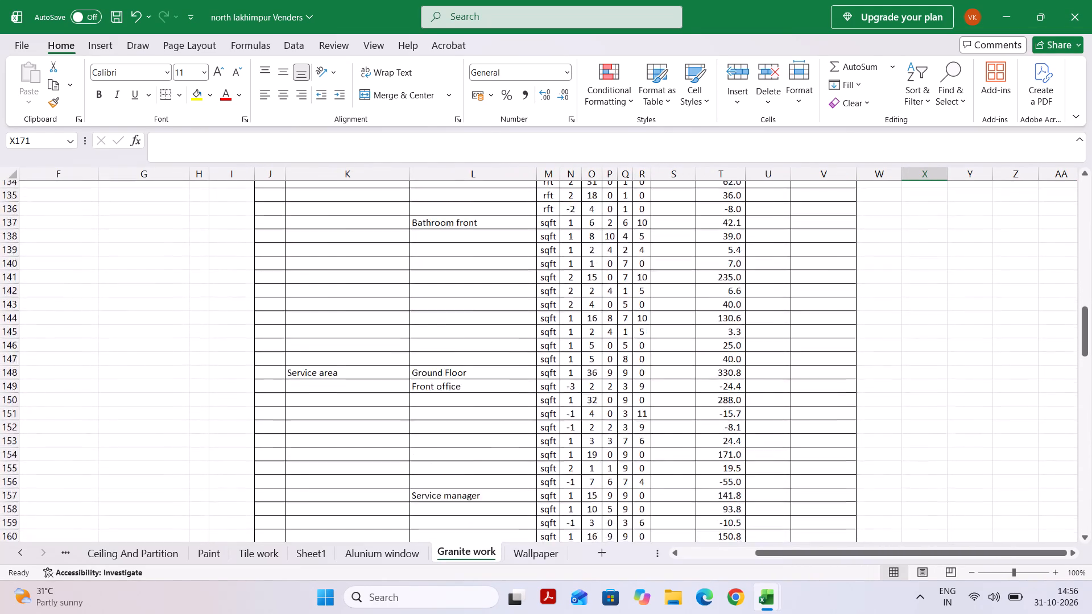
scroll(782, 387, down, 1)
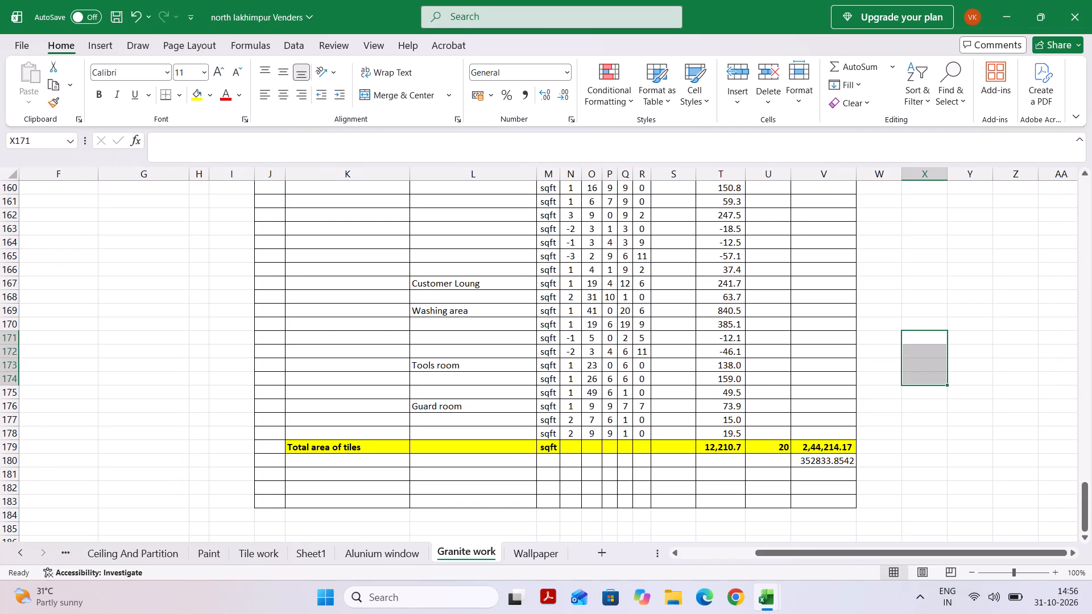
scroll(624, 370, up, 3)
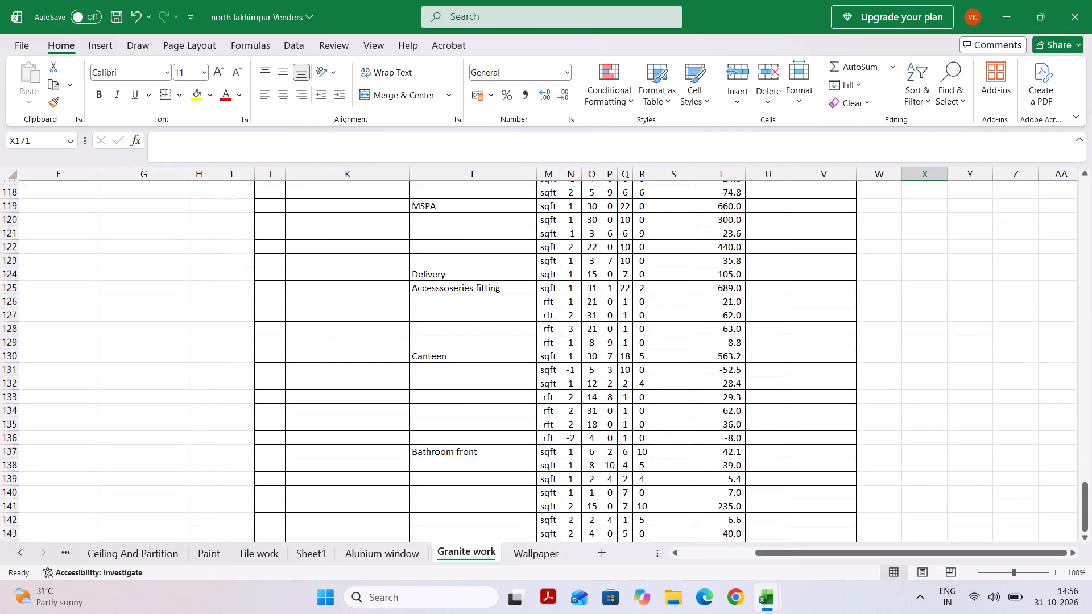
scroll(624, 370, up, 2)
scroll(624, 370, down, 2)
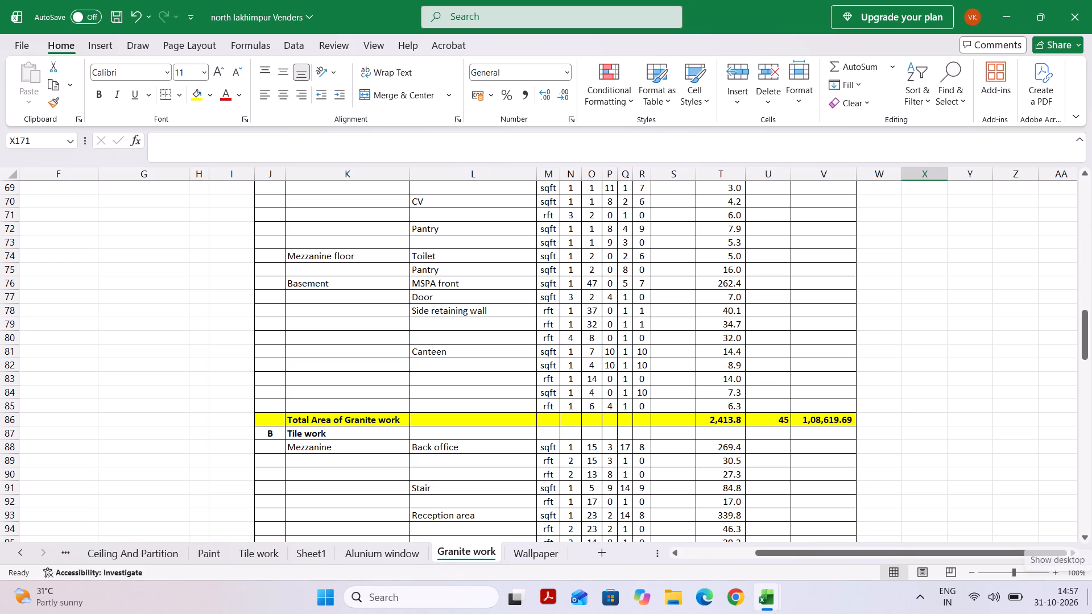
Arrange the north lakhimpur Venders and Showroom Bill 2026 workbooks side by side.
key(super+Right)
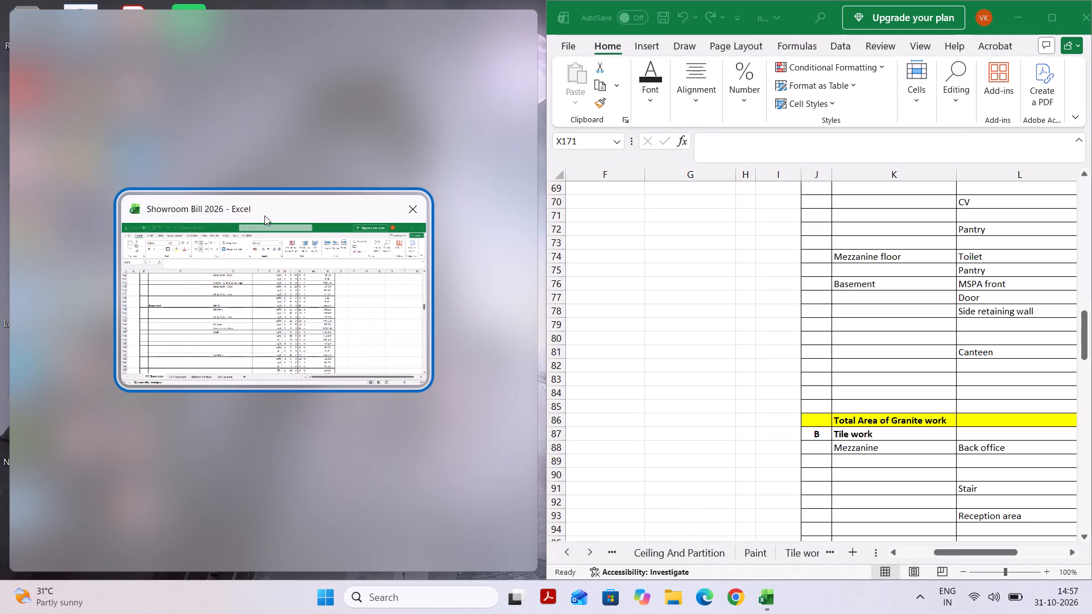
click(259, 300)
Compare the granite rows and total on the PV Showroom sheet, zoomed to 100%, with the granite quantities and total on the Granite work sheet.
scroll(285, 391, left, 1)
scroll(266, 412, down, 2)
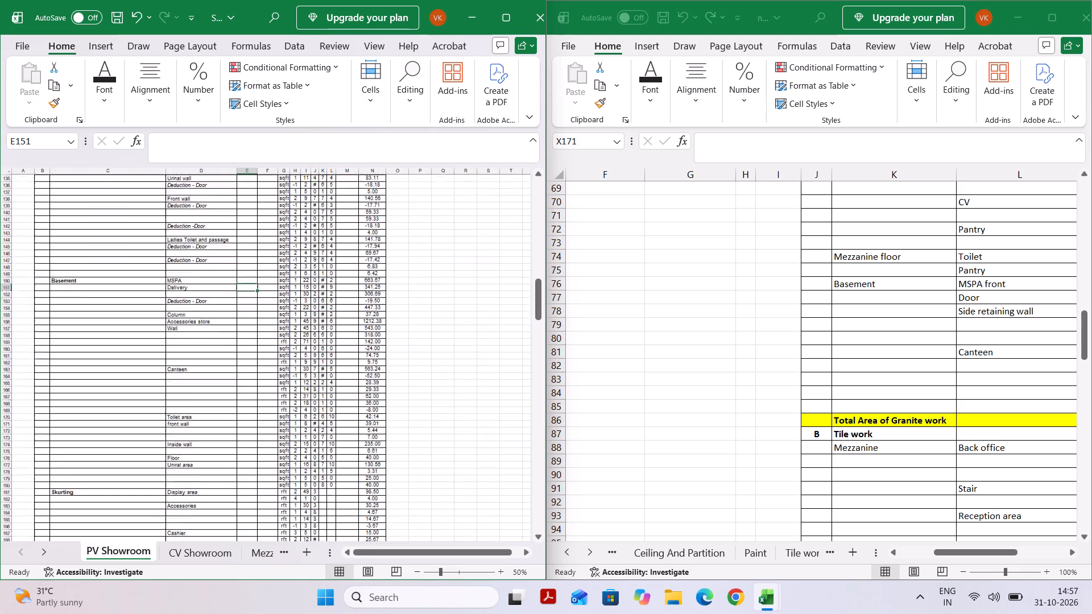
scroll(266, 412, down, 10)
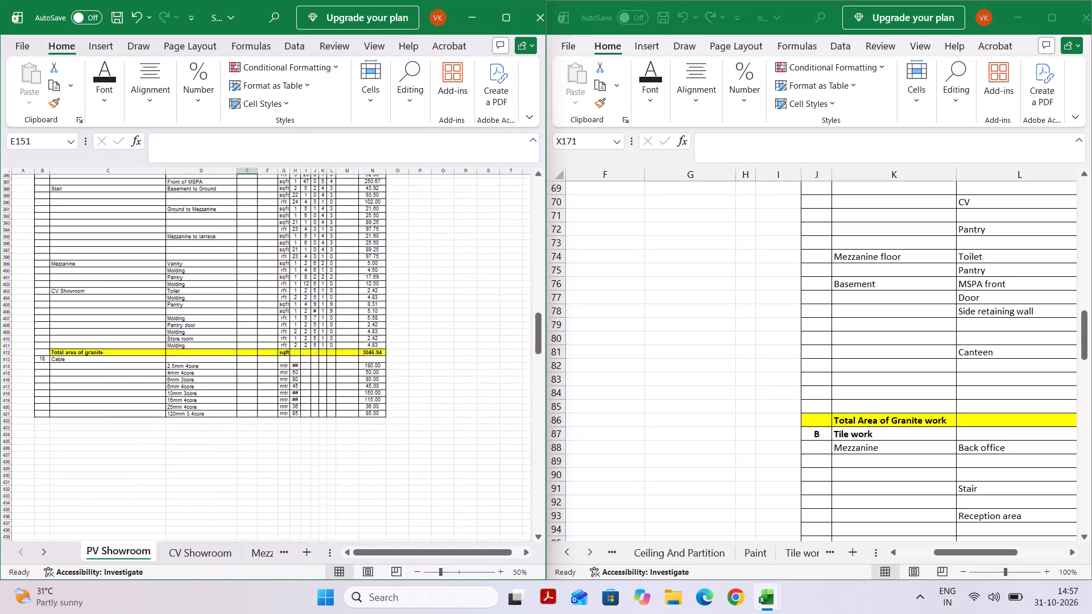
scroll(254, 398, left, 1)
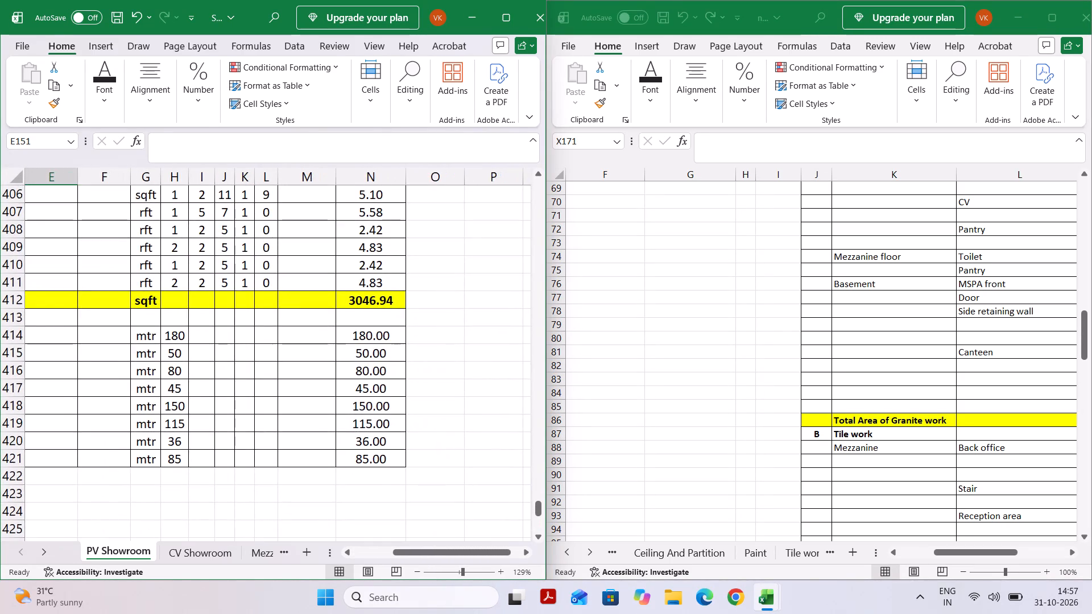
scroll(358, 318, up, 2)
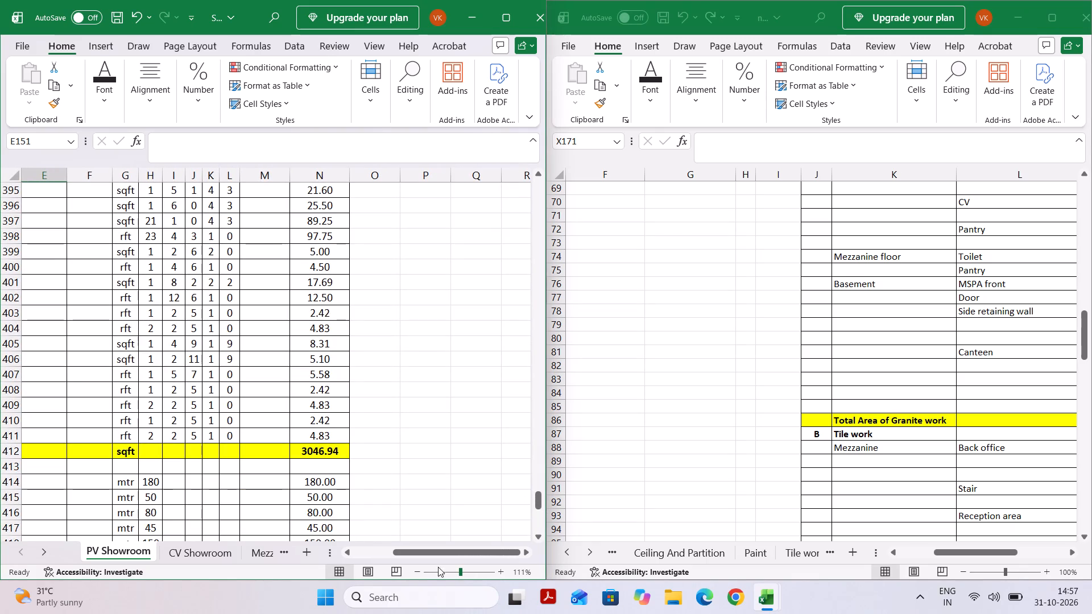
click(416, 574)
double_click(416, 574)
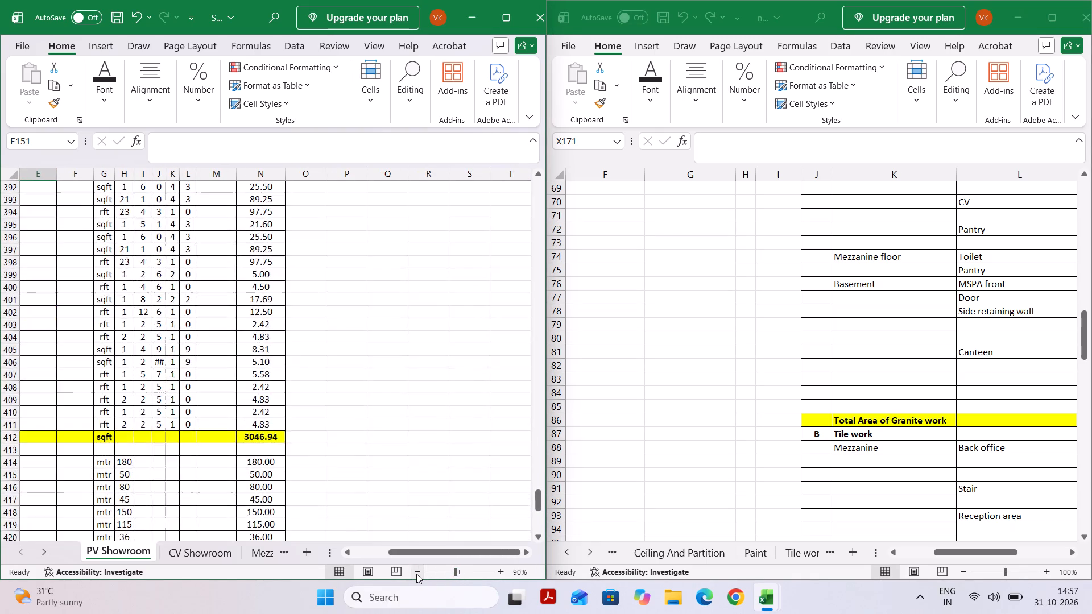
click(503, 575)
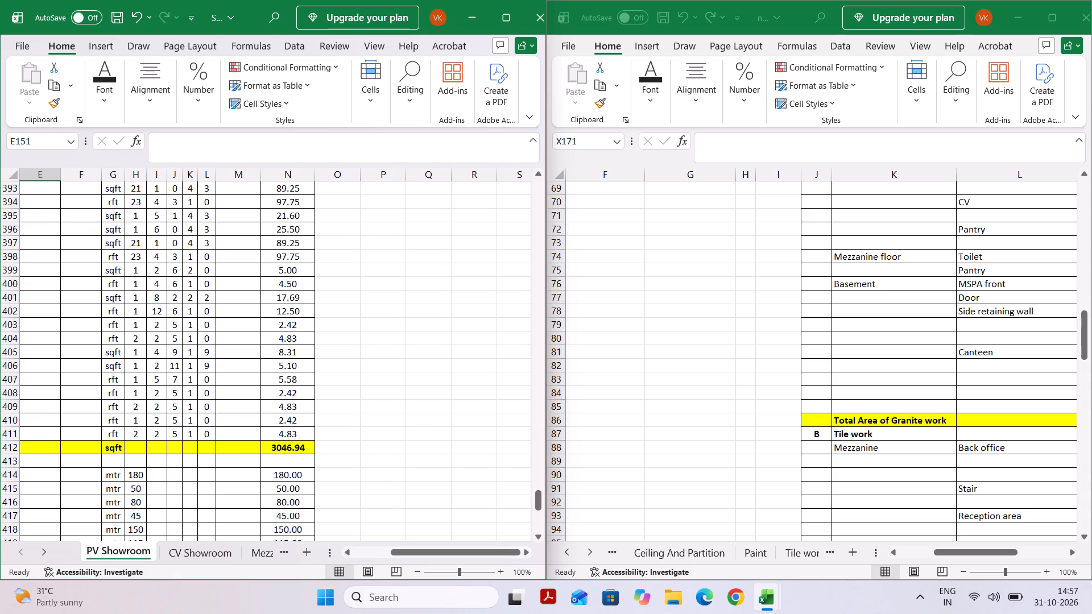
scroll(833, 421, left, 1)
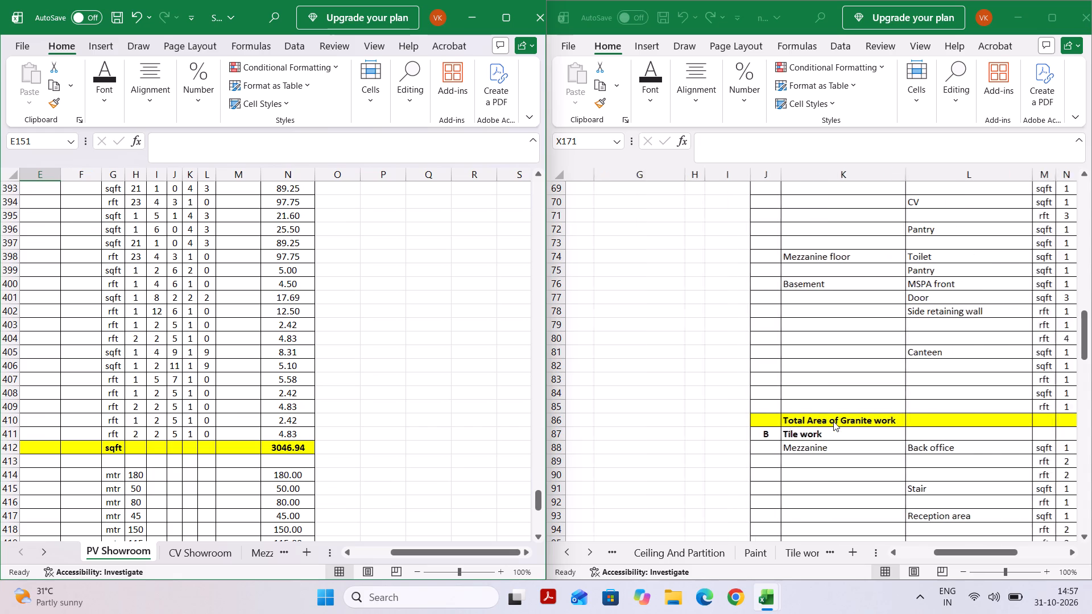
scroll(833, 421, left, 2)
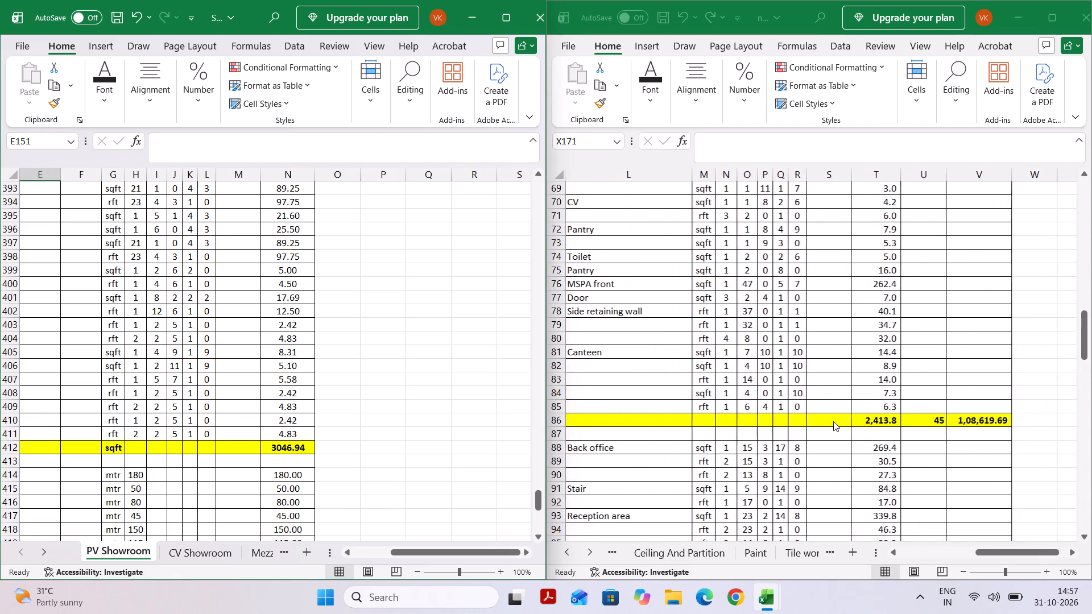
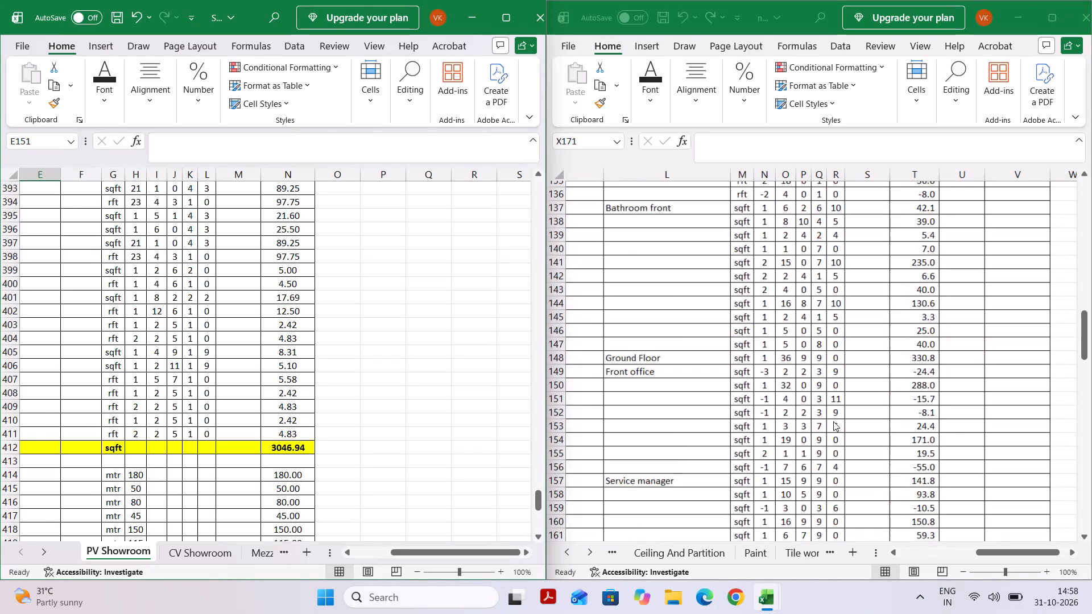
Switch the north lakhimpur Venders workbook to the Paint sheet and examine the paint rows around the Putty + Primer section.
scroll(833, 421, down, 1)
scroll(833, 421, up, 1)
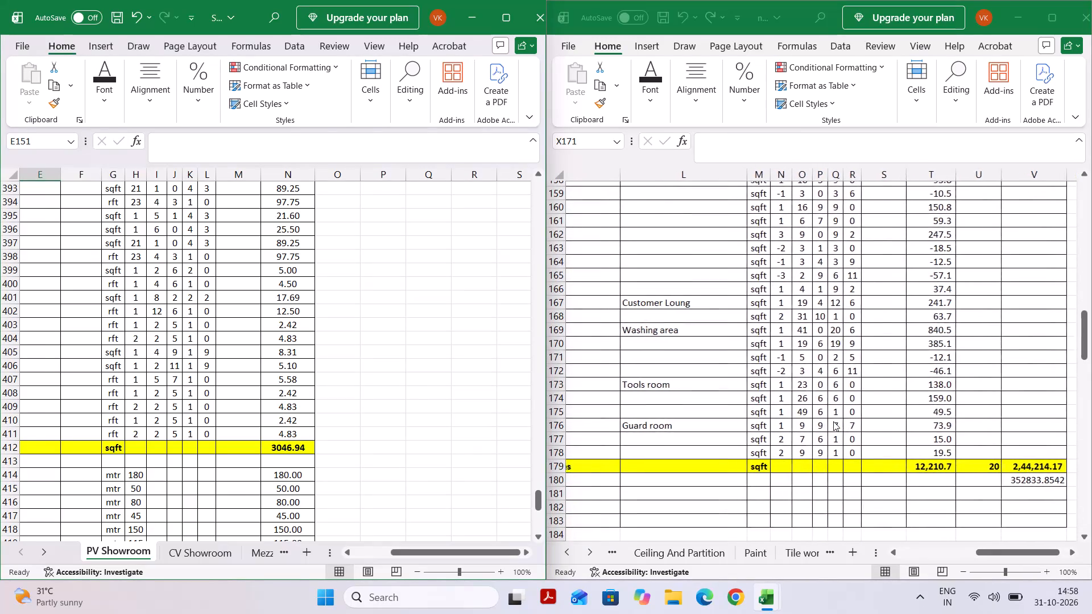
scroll(833, 421, up, 2)
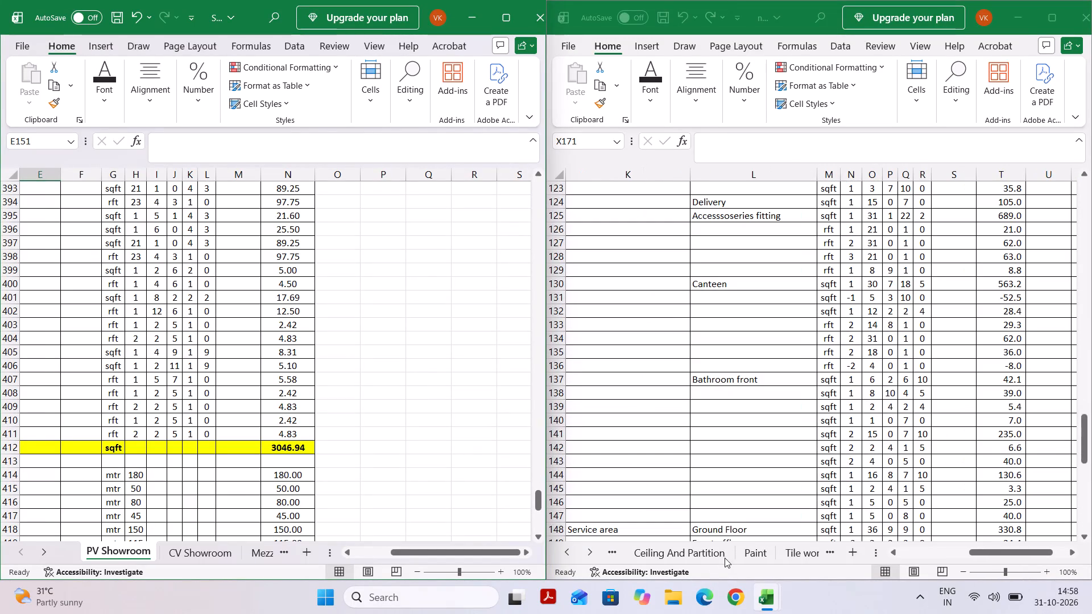
click(755, 553)
click(755, 553)
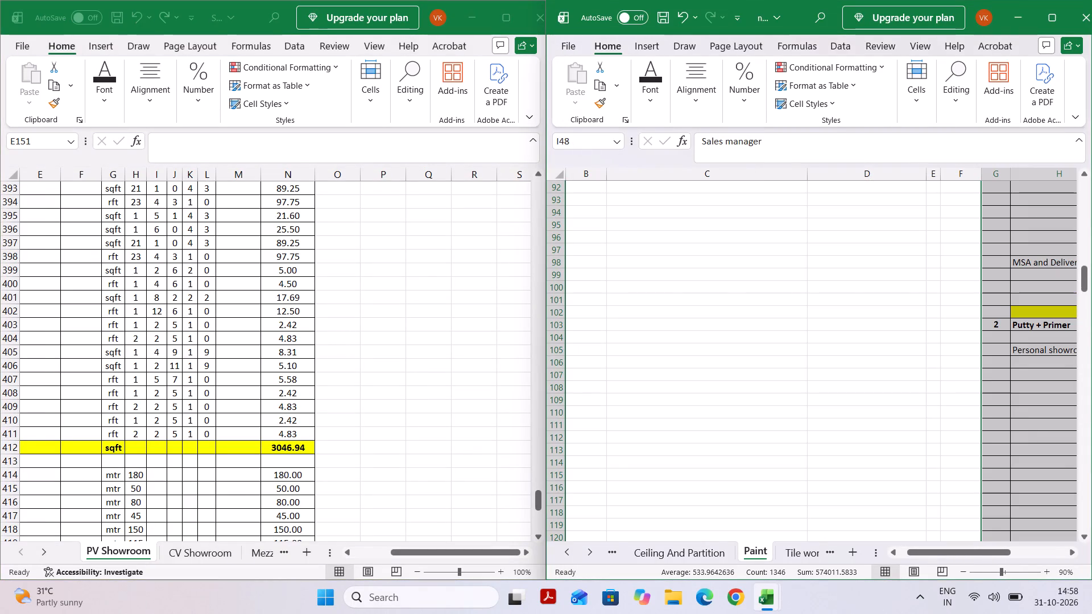
scroll(888, 462, left, 2)
click(866, 443)
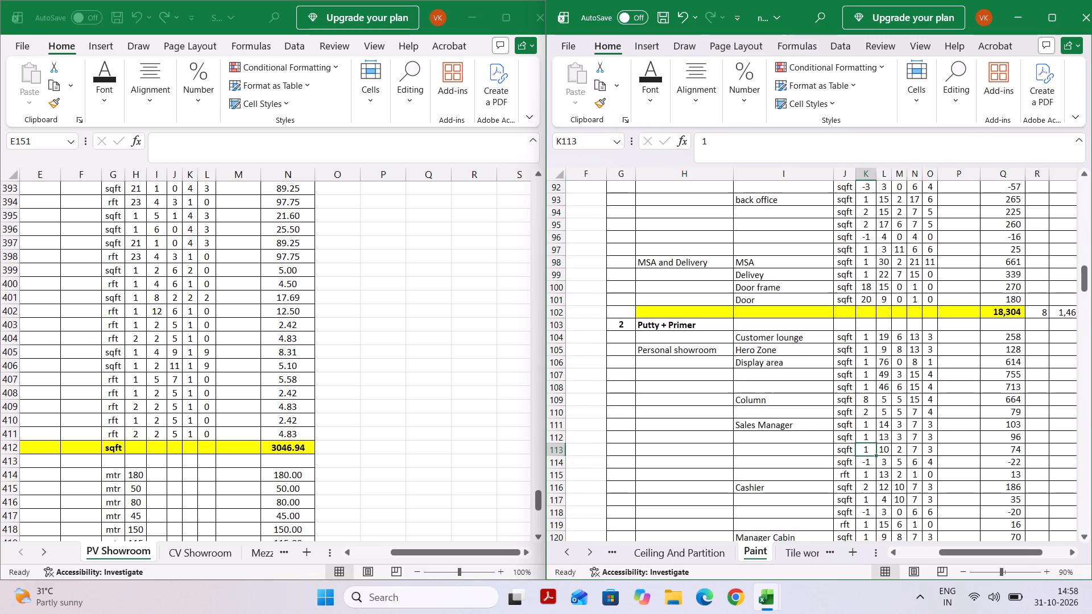
scroll(866, 443, left, 1)
scroll(866, 443, right, 1)
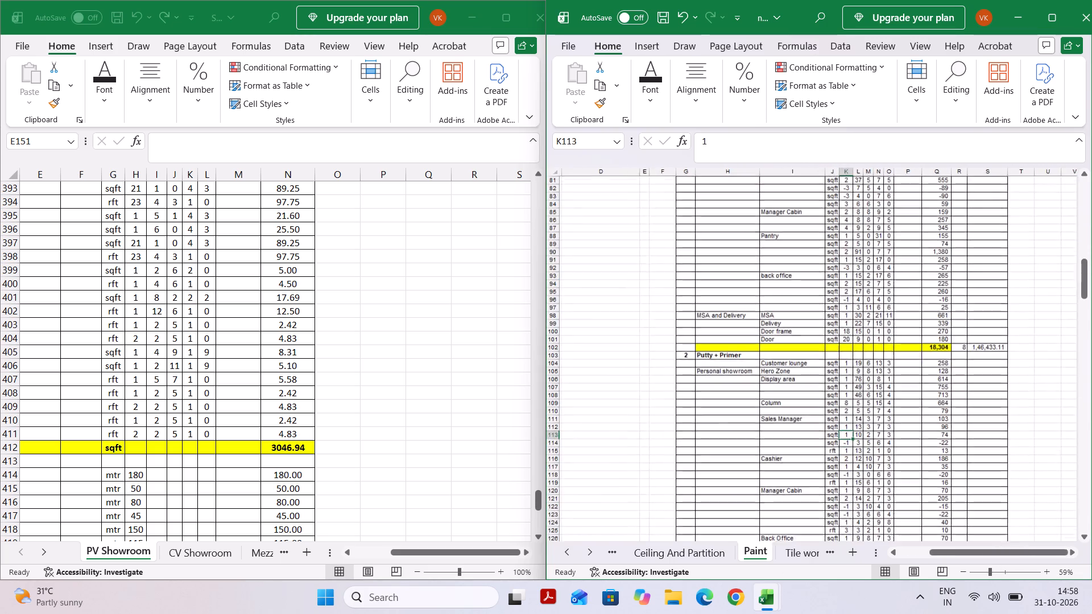
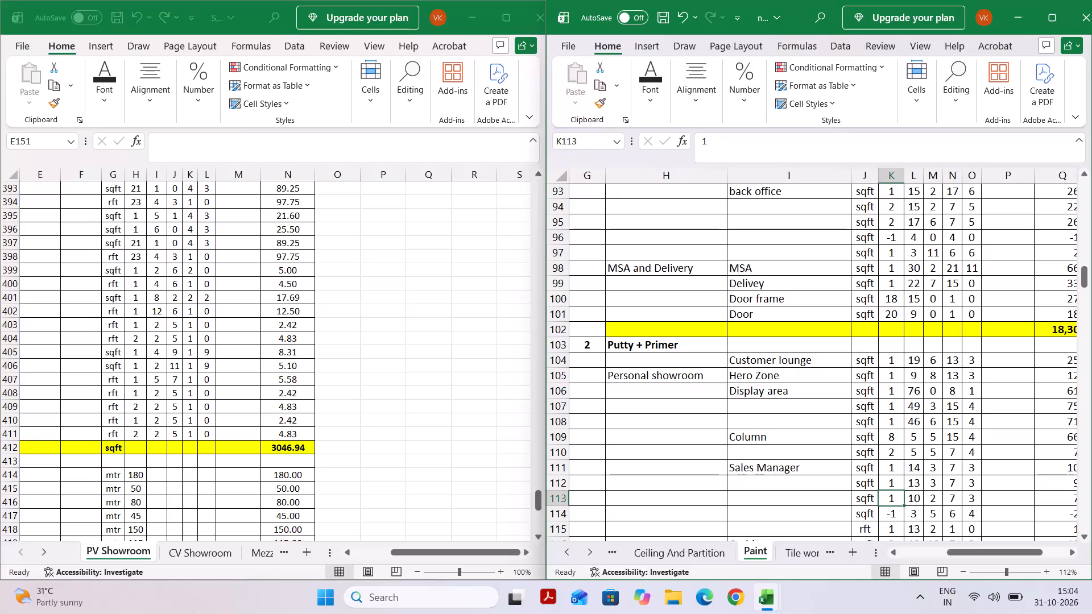
Close the north lakhimpur Venders workbook and save its changes.
click(1049, 18)
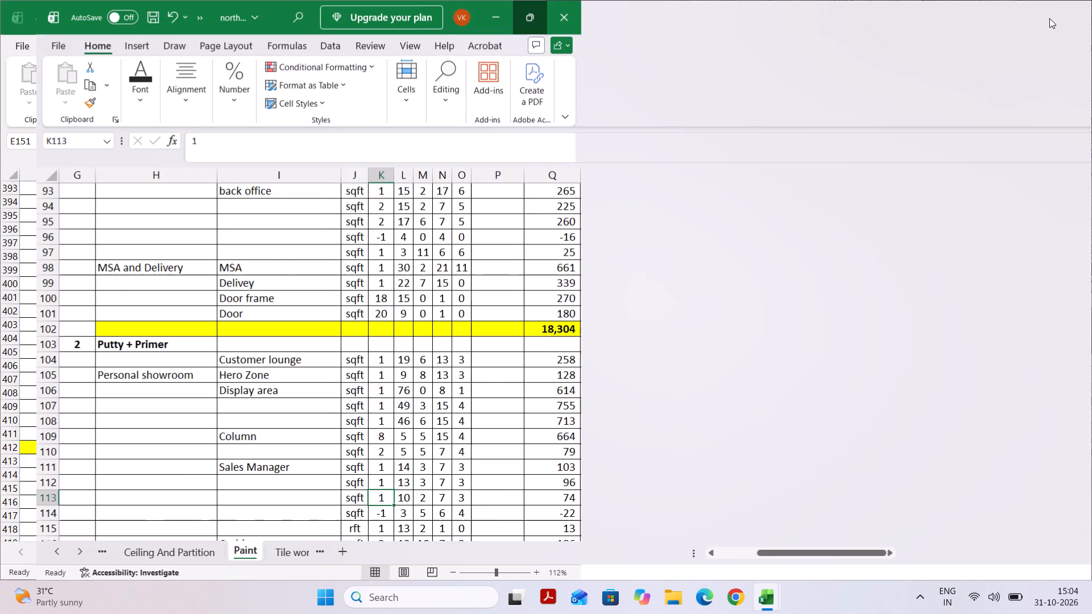
click(1066, 0)
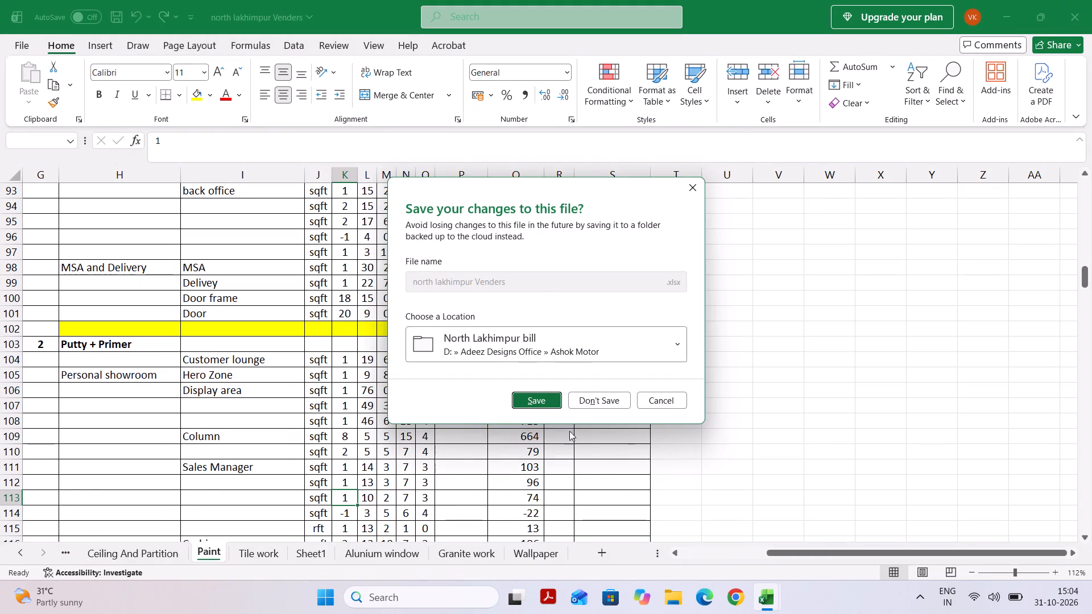
click(544, 399)
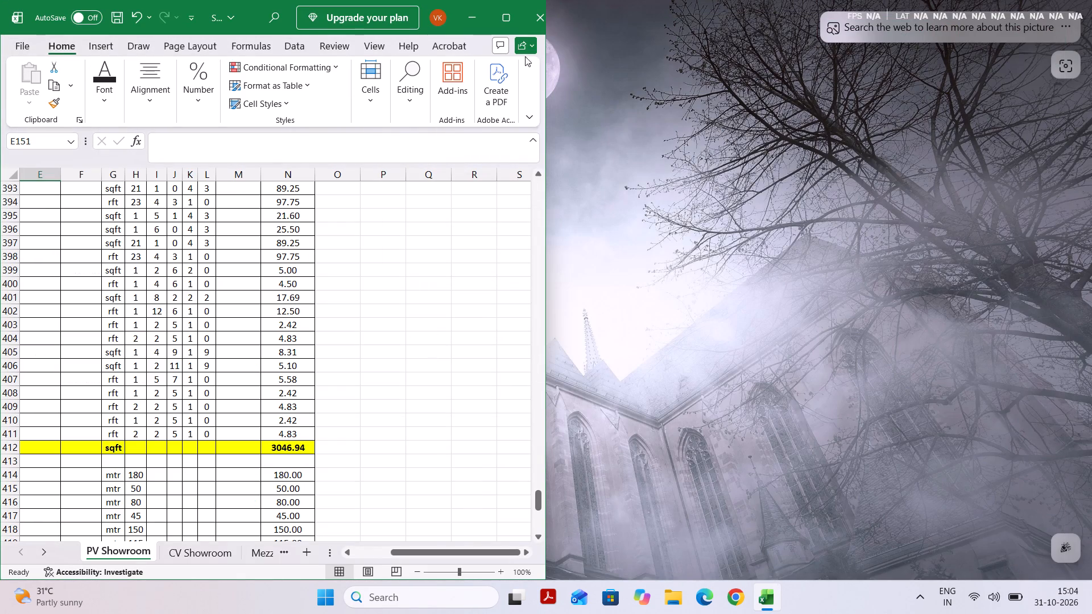
Examine the Granite Work rows on the PV Showroom sheet of Showroom Bill 2026, from the PV Showroom items down to the total row.
click(511, 6)
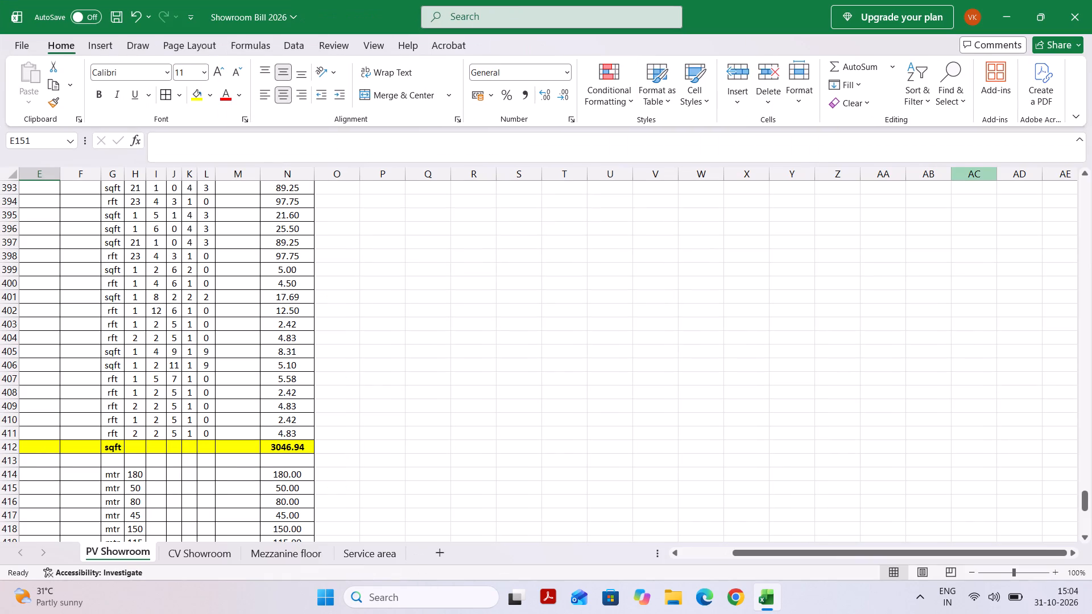
scroll(582, 533, right, 7)
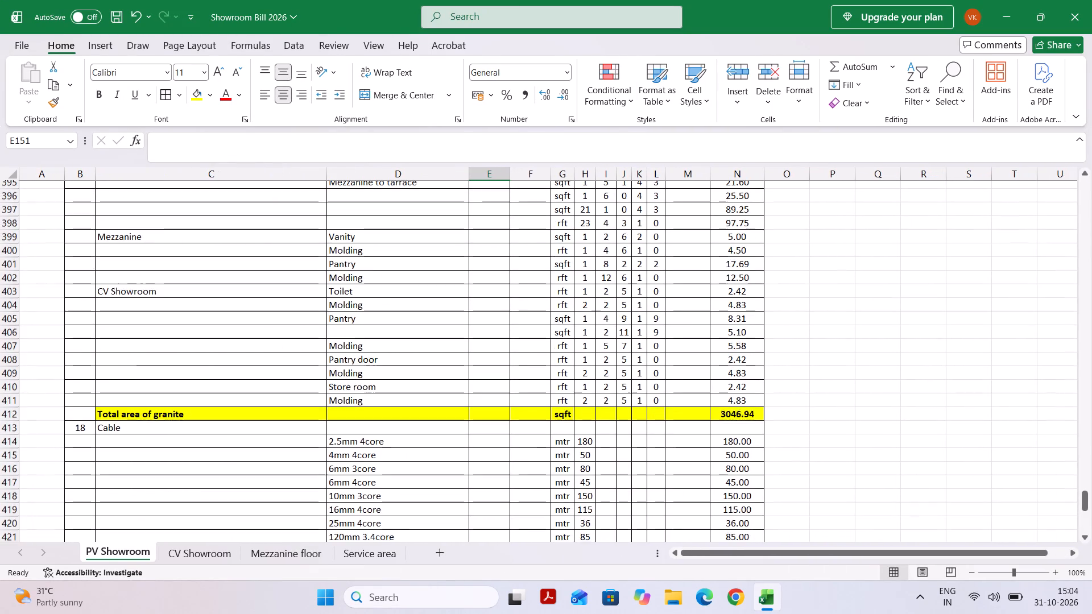
scroll(530, 342, up, 1)
scroll(530, 342, down, 1)
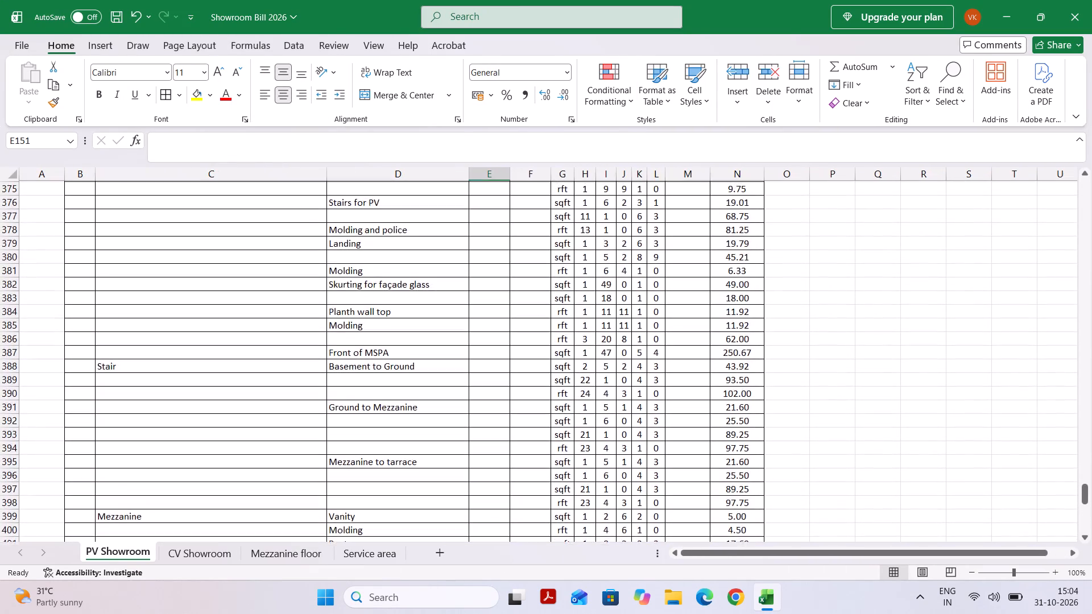
scroll(530, 342, down, 1)
scroll(530, 342, up, 1)
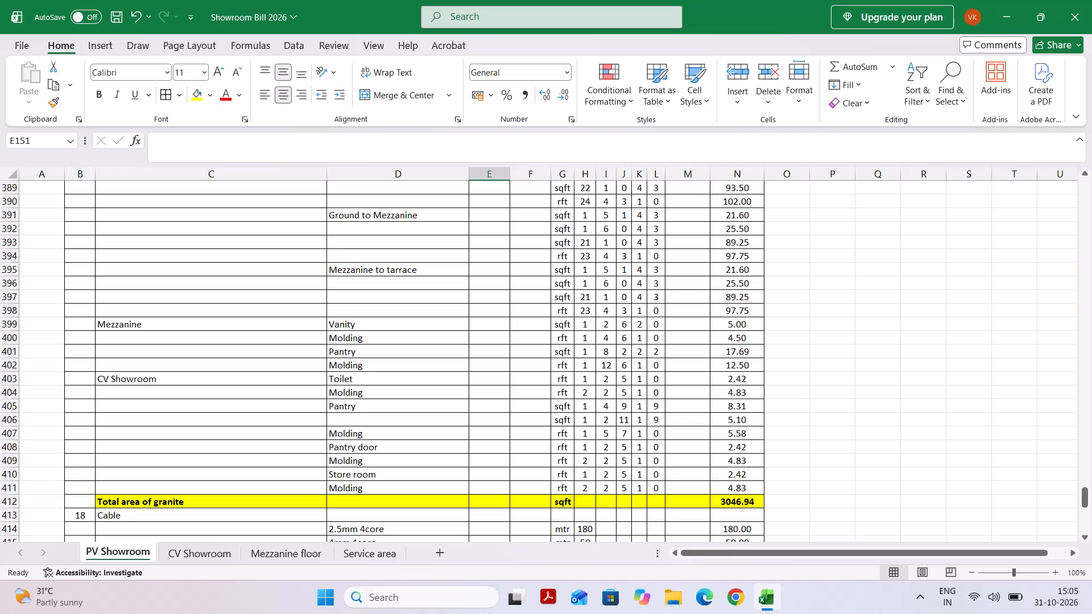
scroll(520, 377, up, 3)
scroll(520, 377, down, 1)
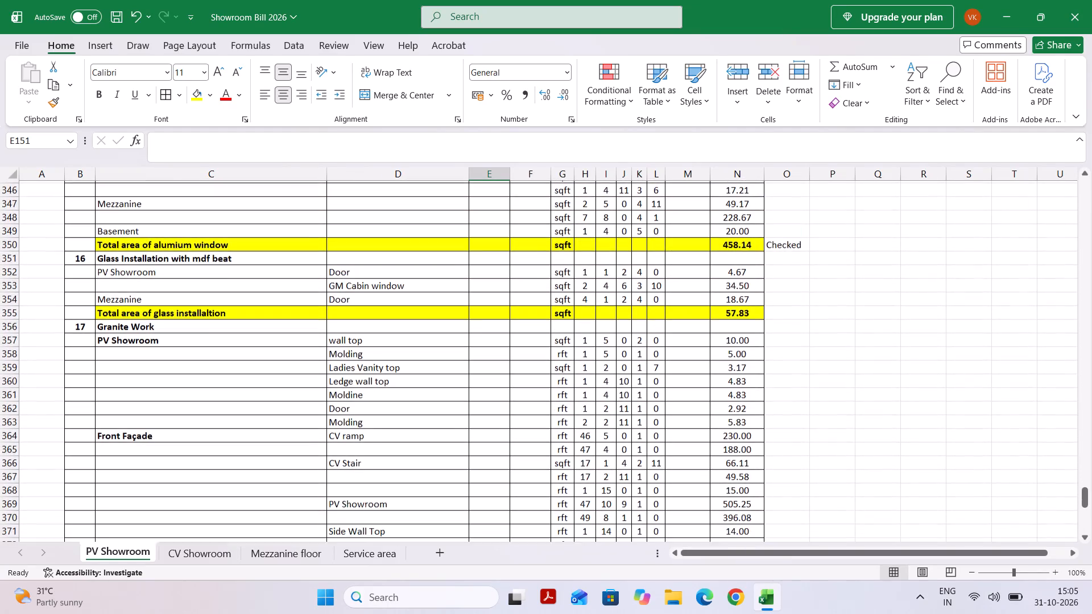
scroll(520, 377, down, 2)
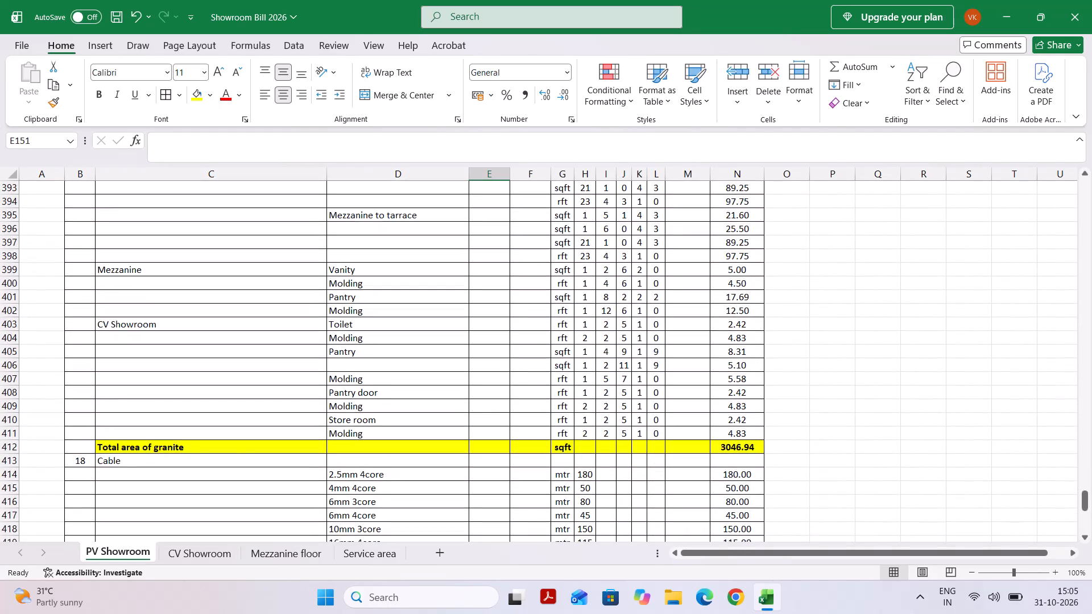
scroll(386, 410, up, 1)
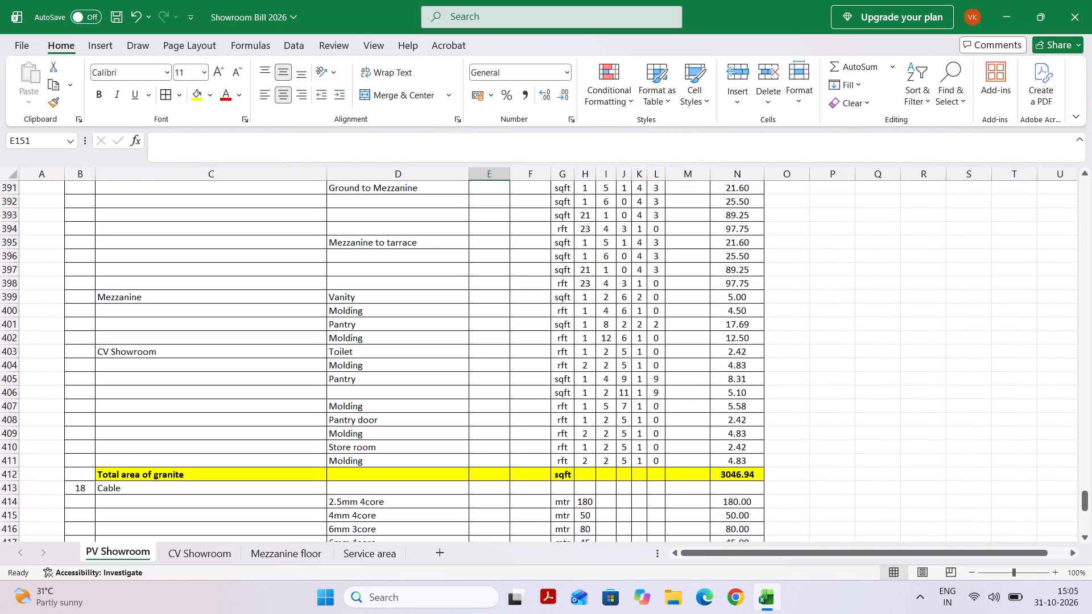
scroll(315, 381, up, 3)
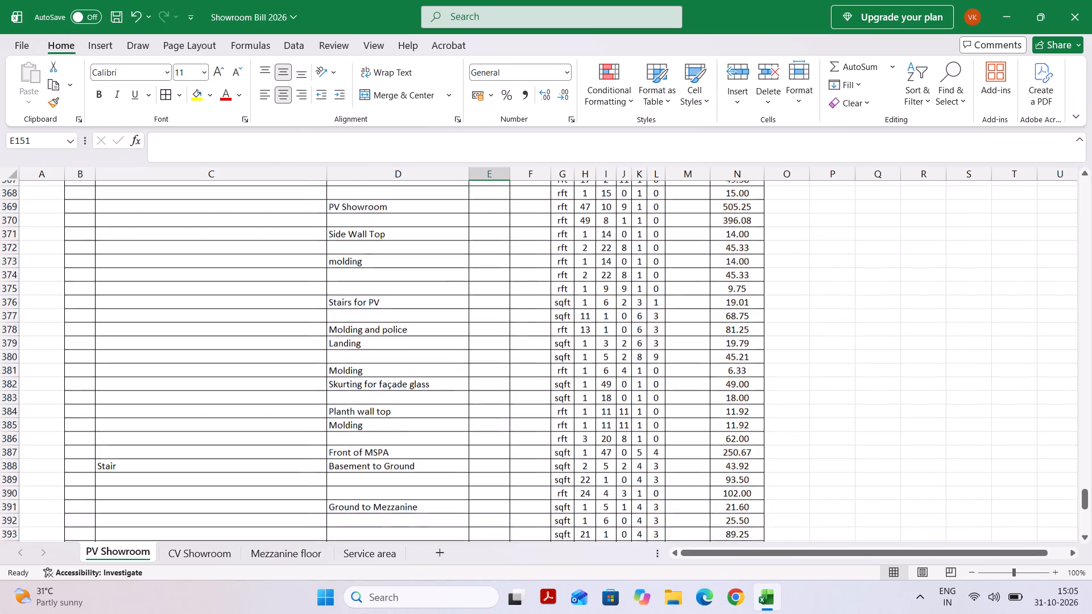
scroll(315, 381, up, 3)
scroll(315, 381, down, 1)
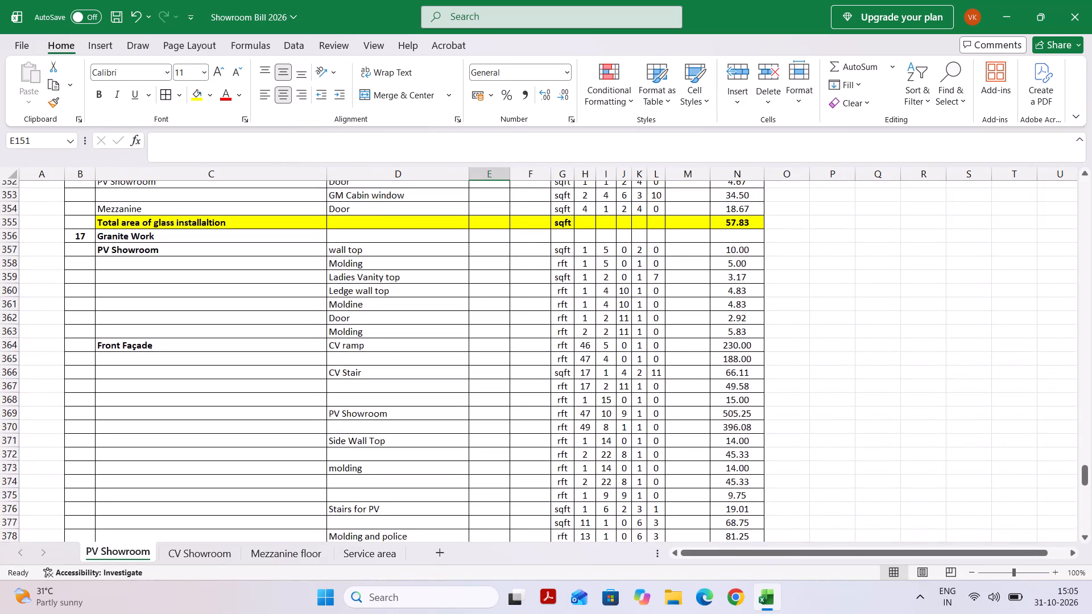
scroll(315, 381, down, 1)
scroll(315, 381, up, 2)
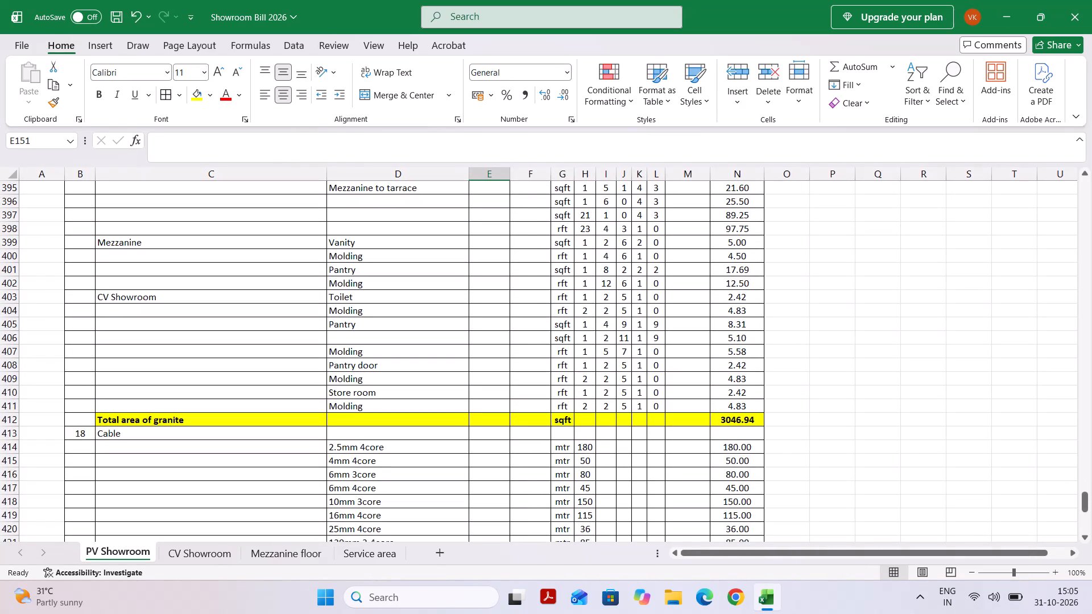
Insert 15 blank rows directly above the Total area of granite row.
click(138, 423)
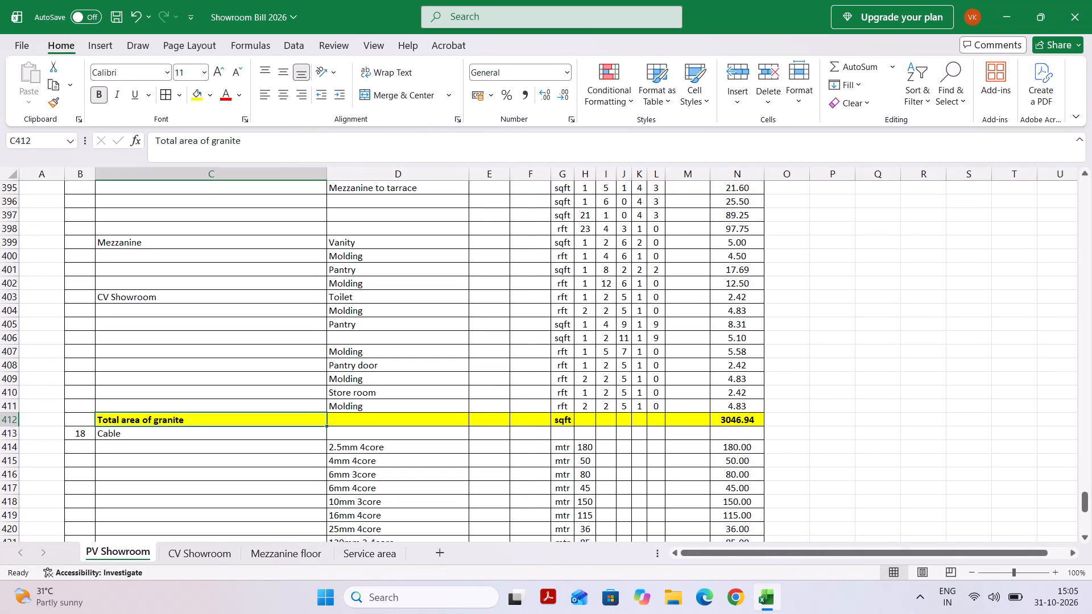
key(shift+space)
key(ctrl+plus)
key(ctrl+plus)
key(ctrl+plus)
key(ctrl+plus)
key(ctrl+plus)
key(ctrl+plus)
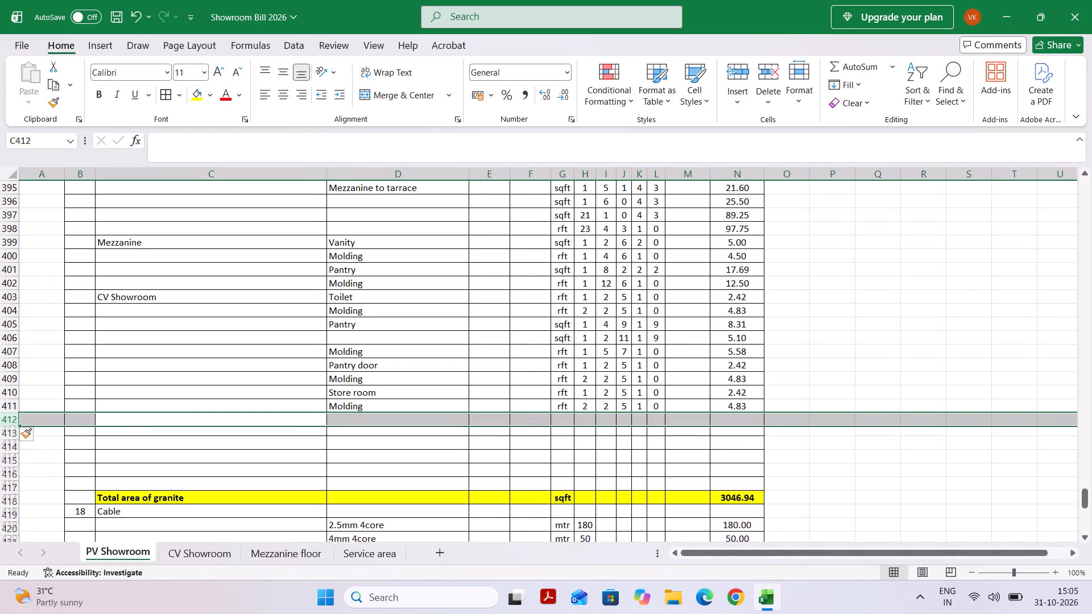
key(ctrl+plus)
key(ctrl+plus)
key(ctrl+plus)
key(ctrl+plus)
key(ctrl+plus)
key(ctrl+plus)
key(ctrl+plus)
key(ctrl+plus)
key(ctrl+plus)
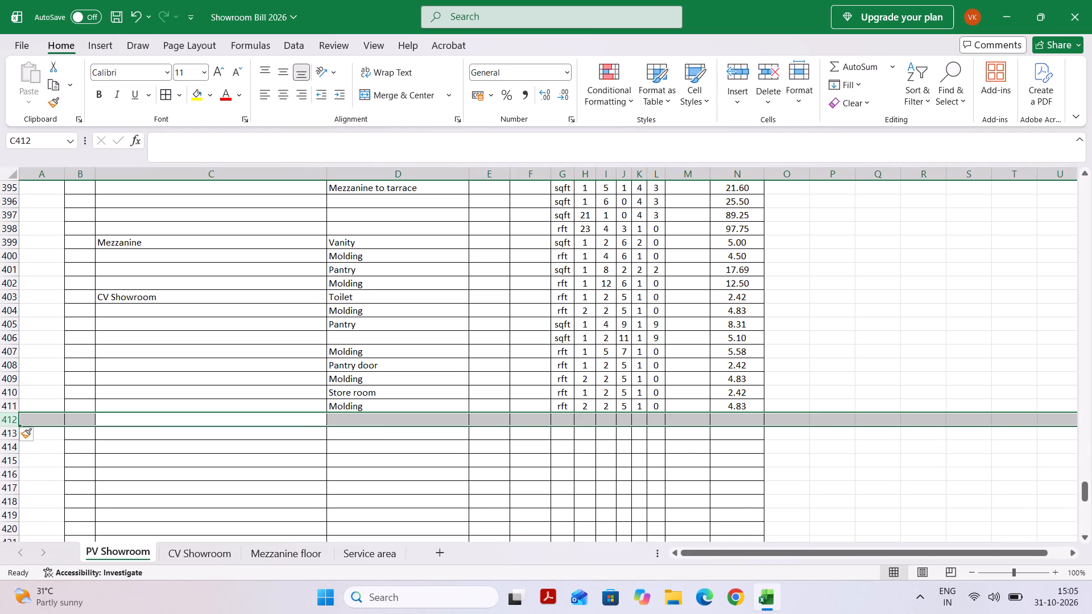
Review the Granite Work items against the inserted blank rows, ending on cell C412 in the first blank row.
click(320, 476)
scroll(320, 476, down, 1)
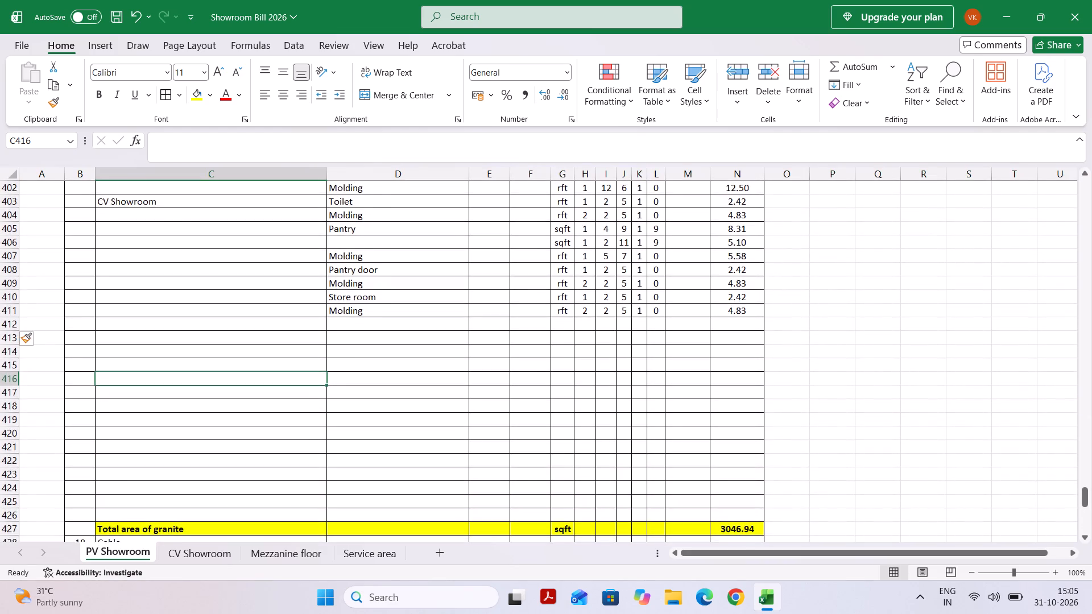
scroll(320, 476, up, 2)
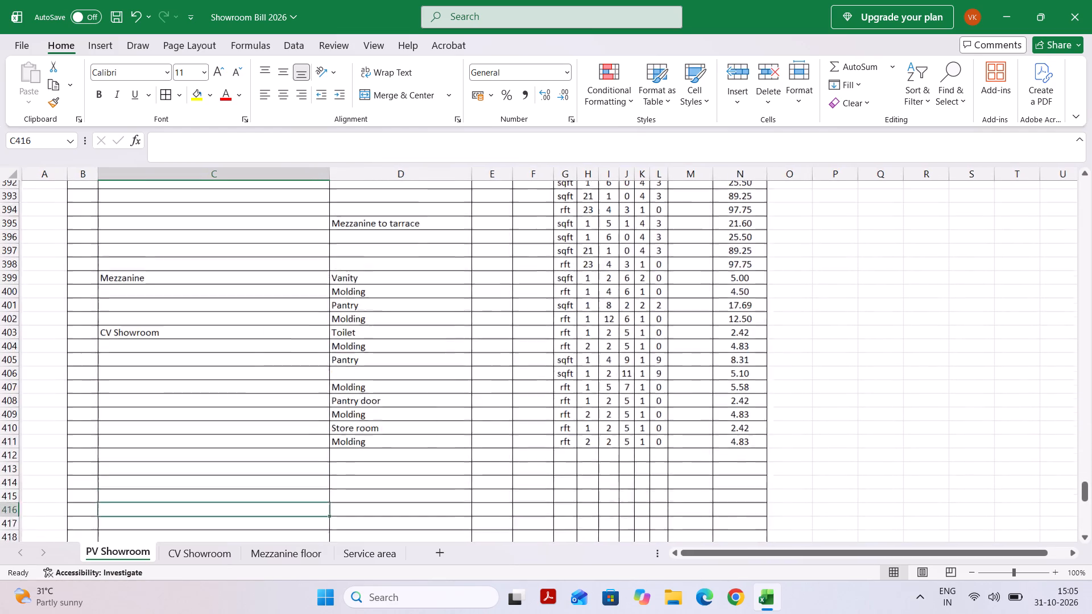
scroll(298, 467, up, 4)
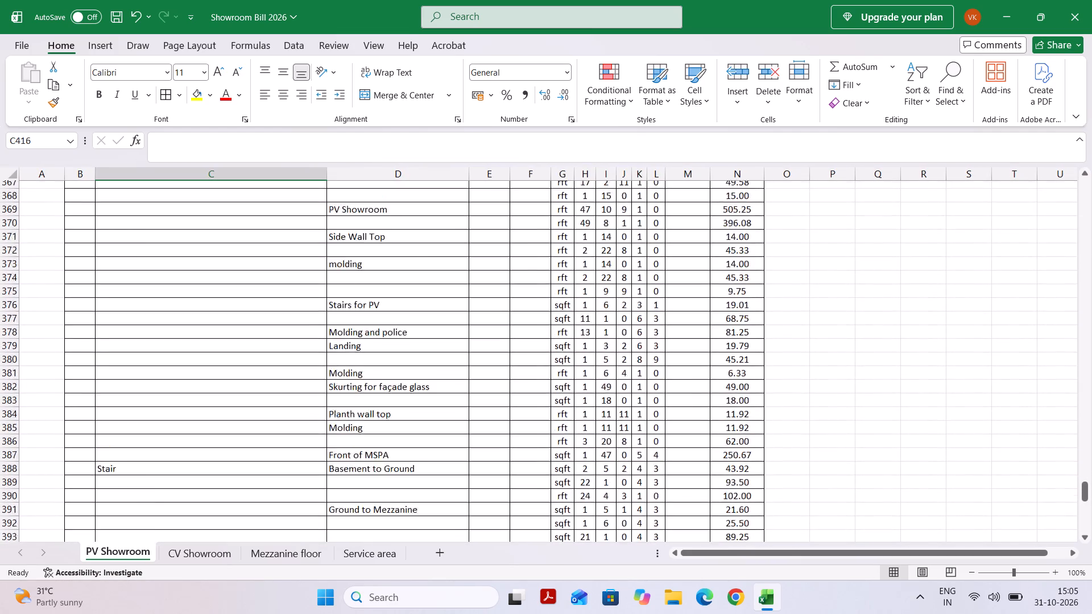
scroll(298, 467, up, 1)
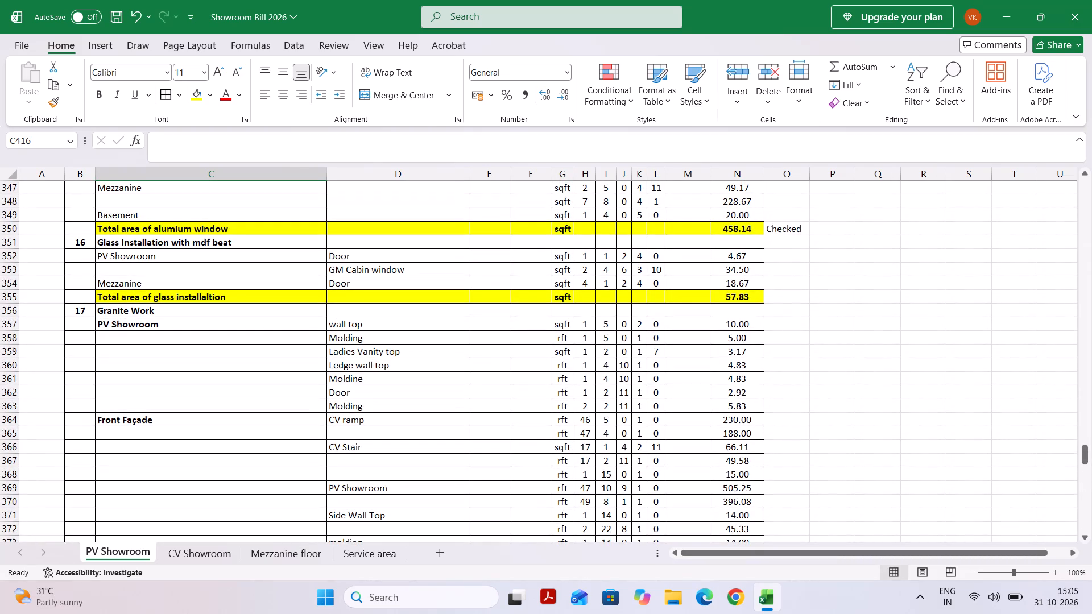
scroll(470, 446, down, 1)
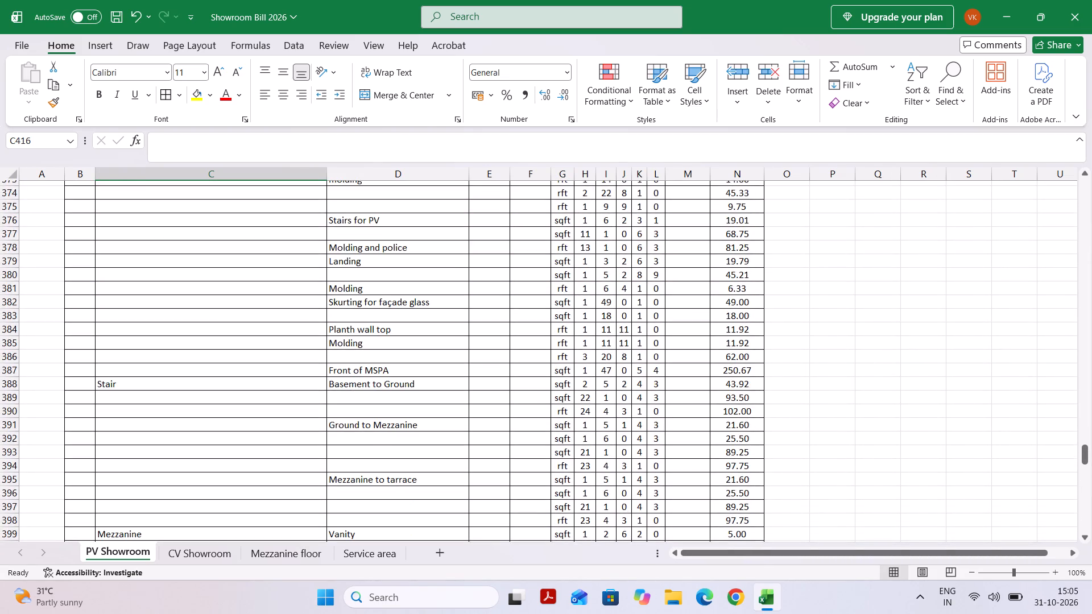
scroll(470, 446, down, 1)
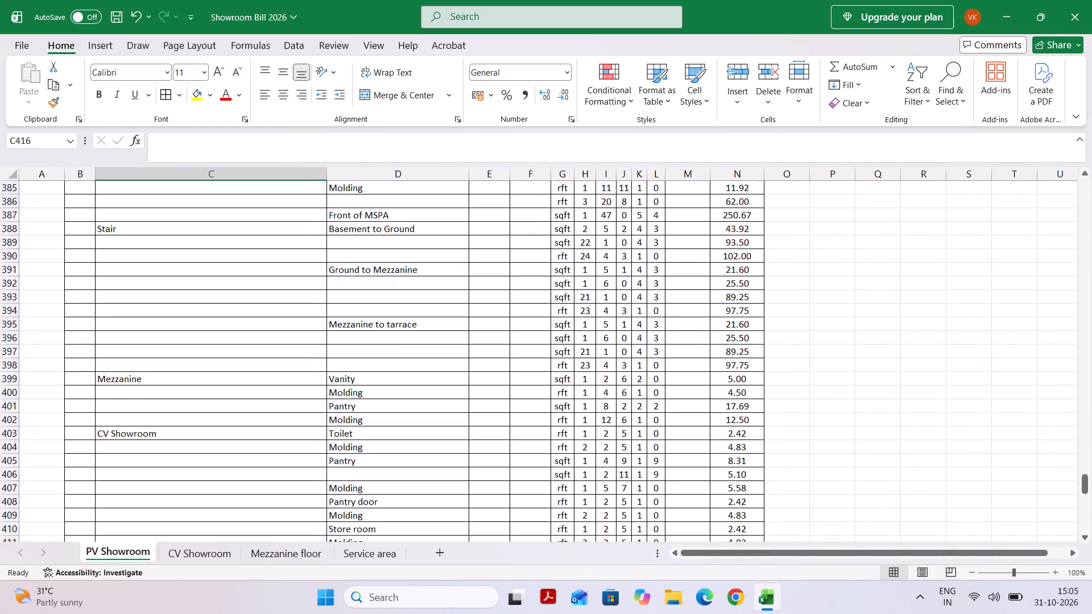
scroll(470, 446, down, 1)
scroll(470, 446, up, 1)
click(274, 378)
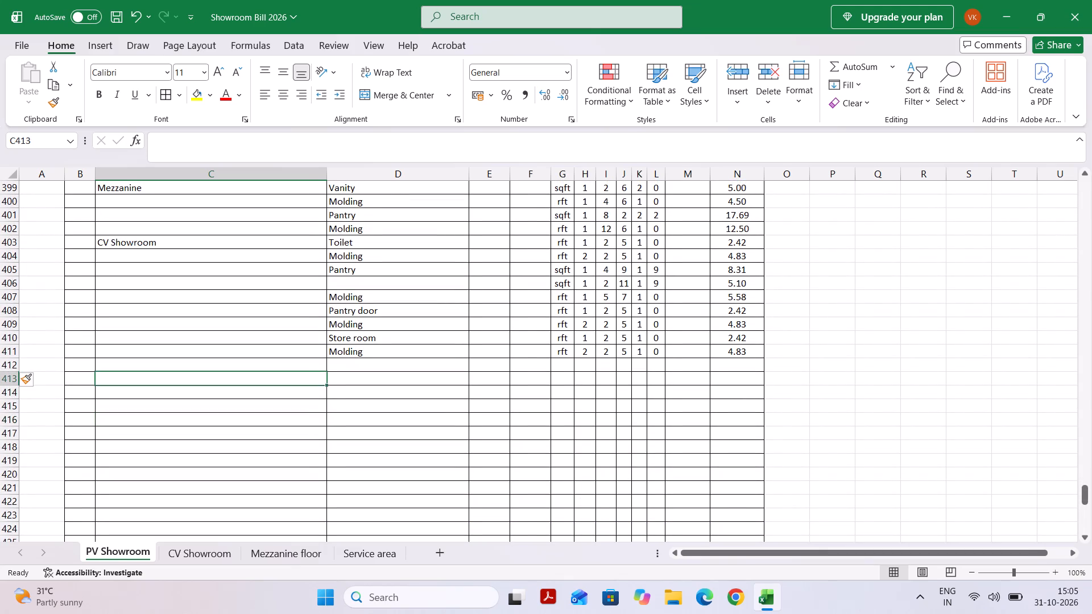
click(248, 355)
click(237, 368)
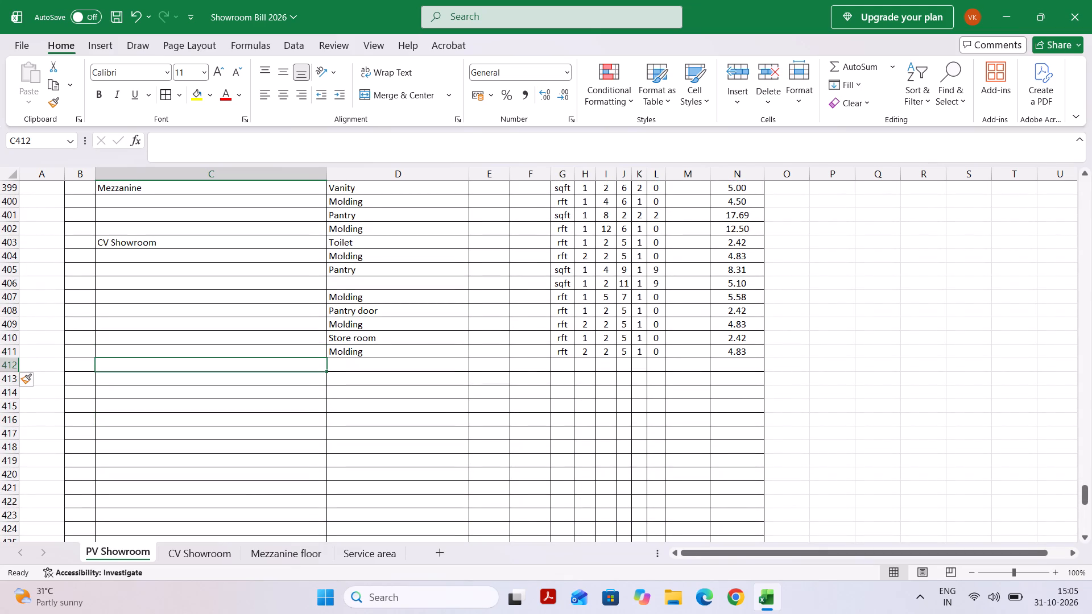
Reopen the north lakhimpur Venders workbook from the recent files in File Explorer.
click(679, 594)
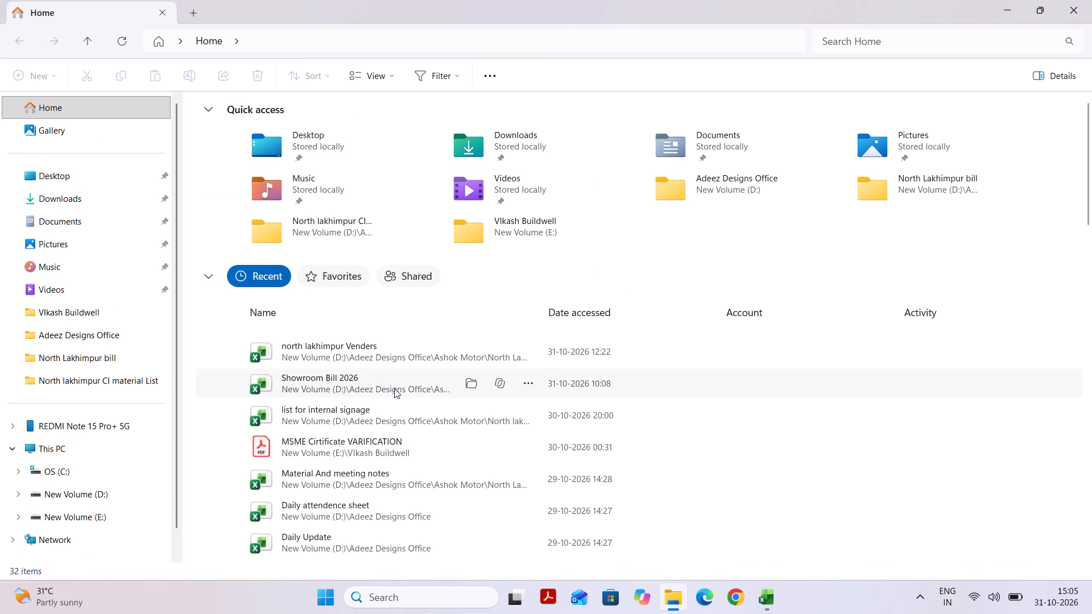
triple_click(393, 390)
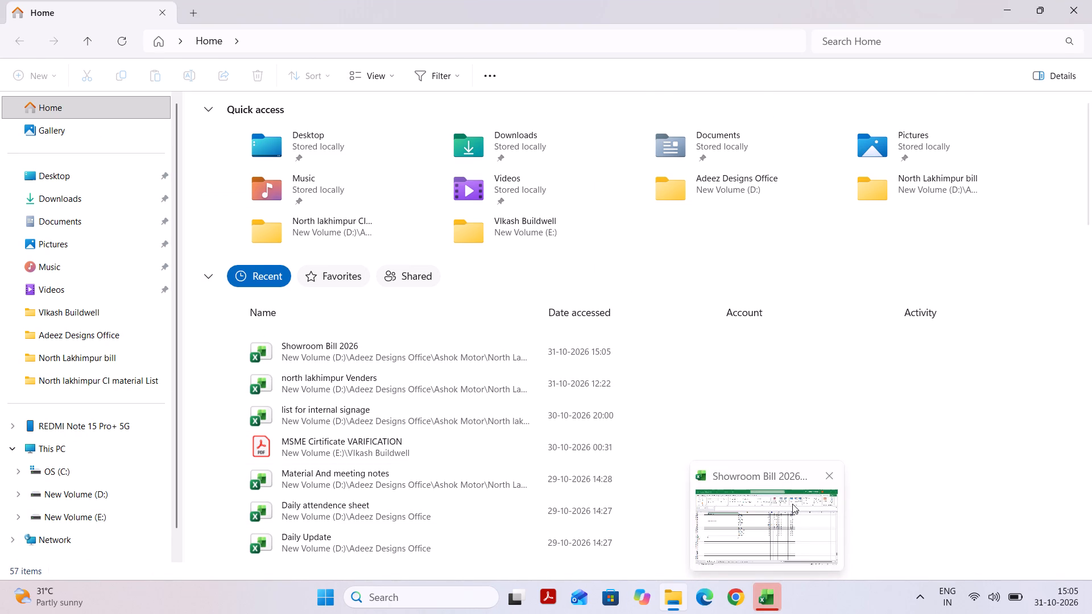
click(792, 504)
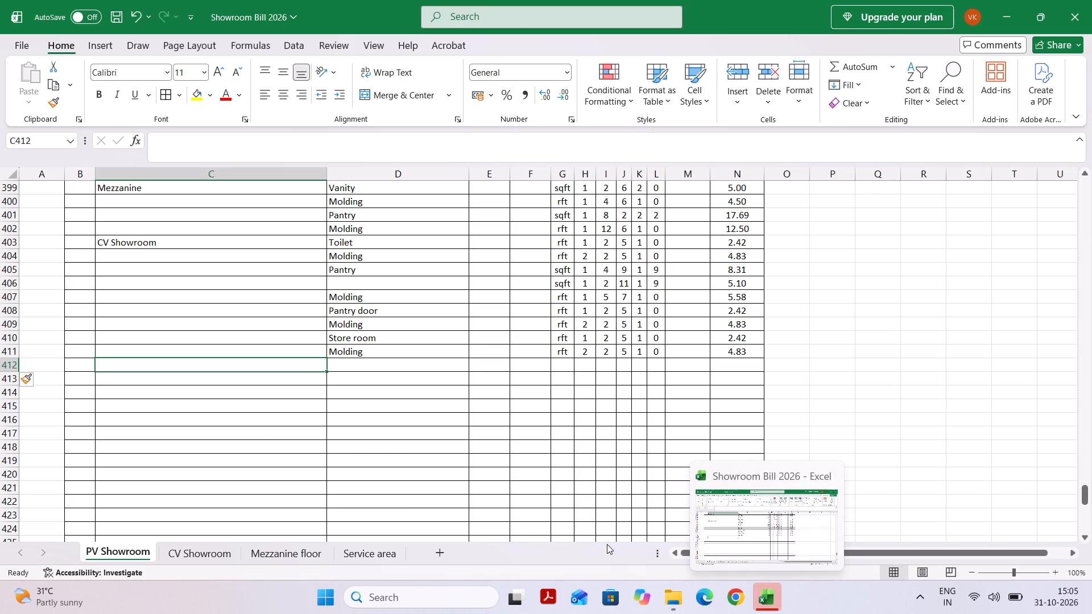
click(665, 609)
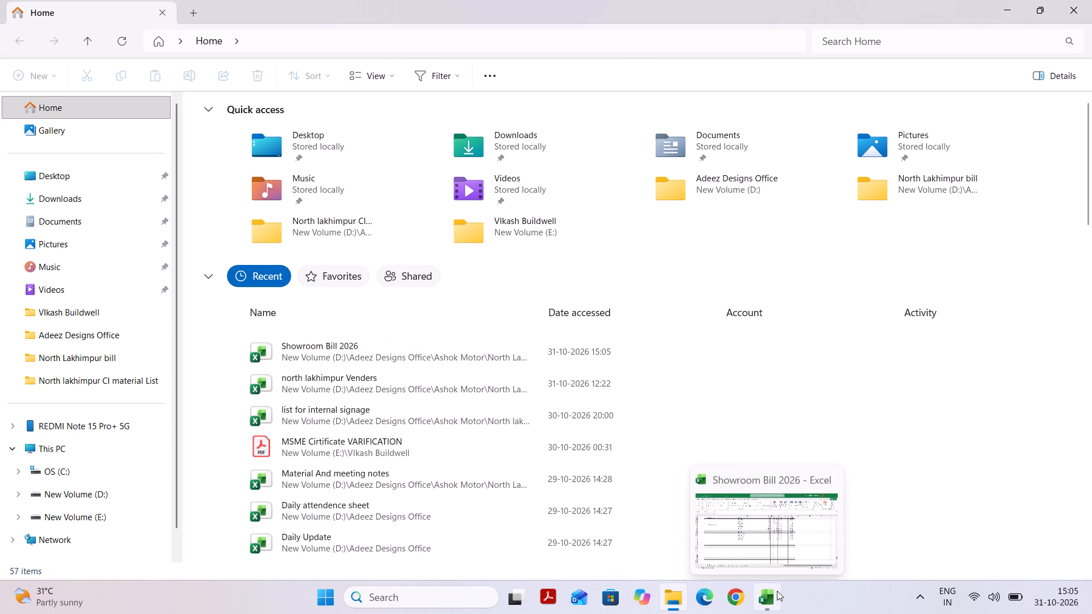
double_click(426, 388)
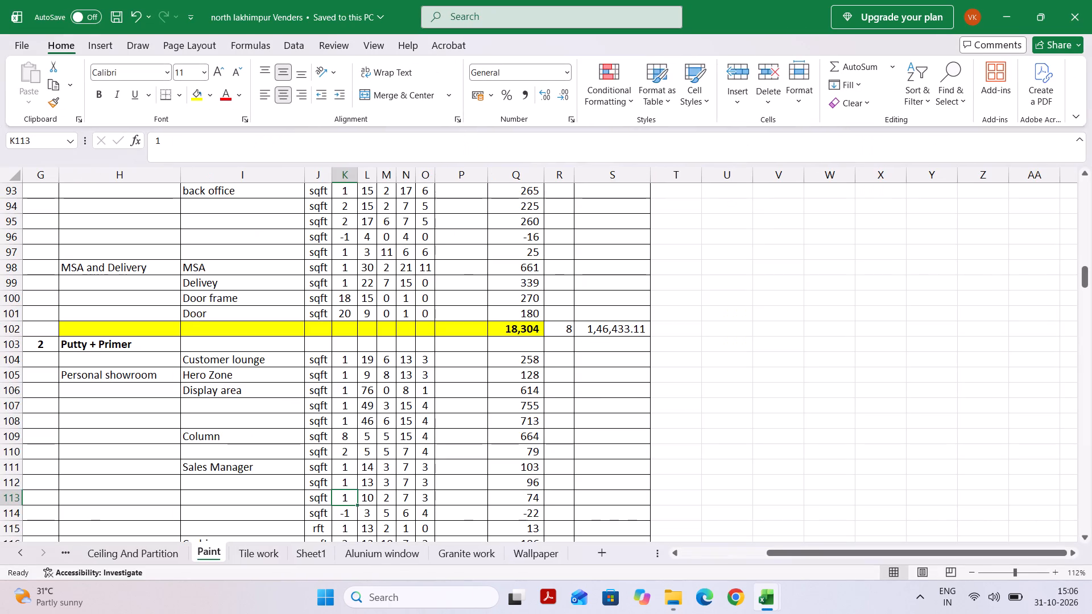
Copy the Basement granite rows K76:T85 from the Granite work sheet into Showroom Bill 2026 at C412 of PV Showroom.
click(975, 571)
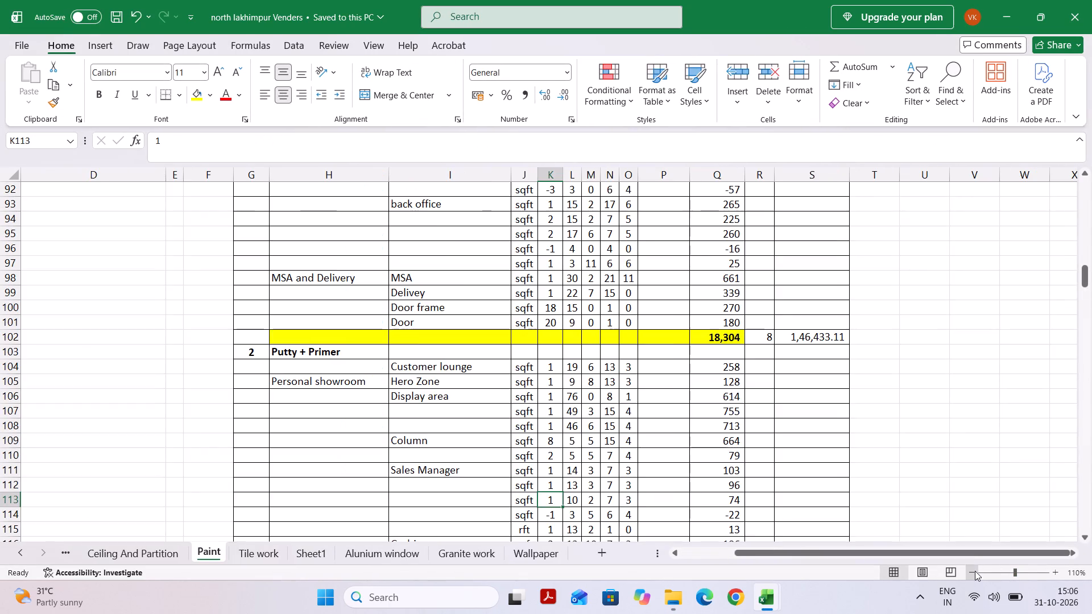
click(975, 571)
scroll(799, 499, up, 1)
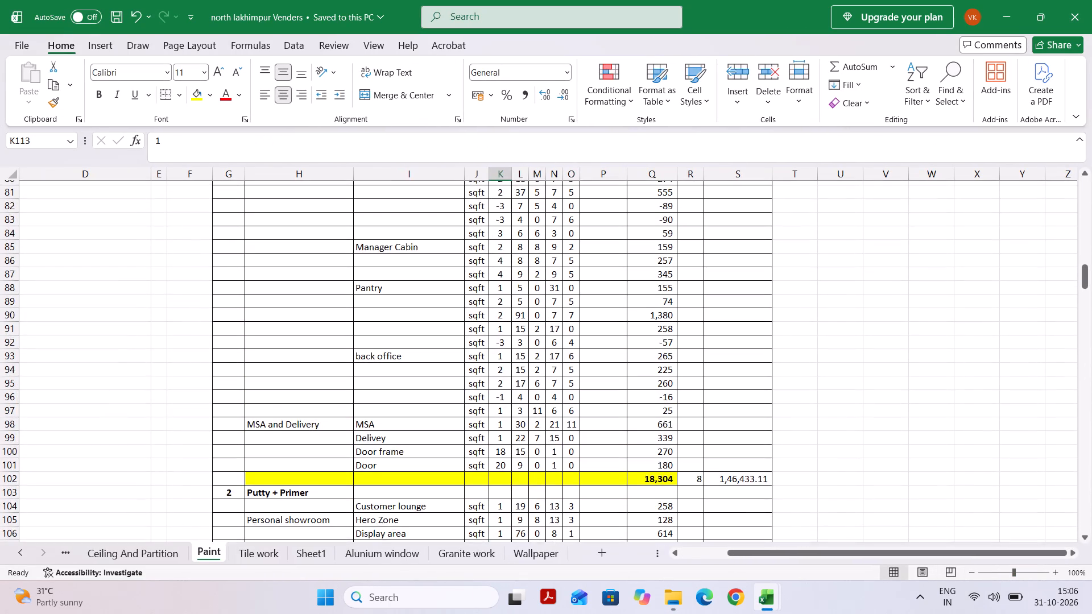
scroll(799, 499, down, 2)
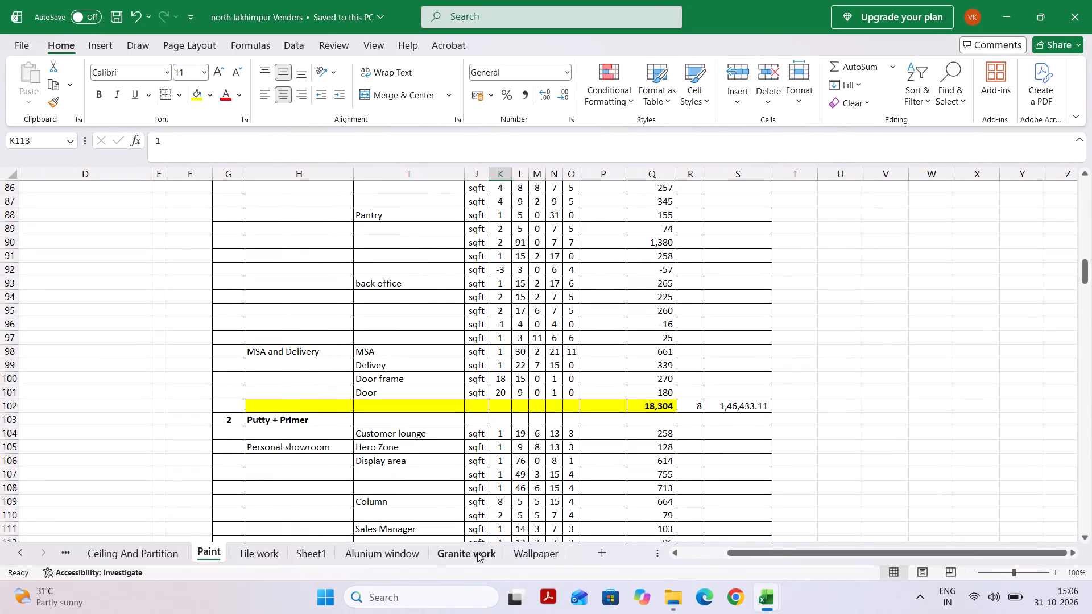
click(477, 553)
scroll(533, 464, up, 2)
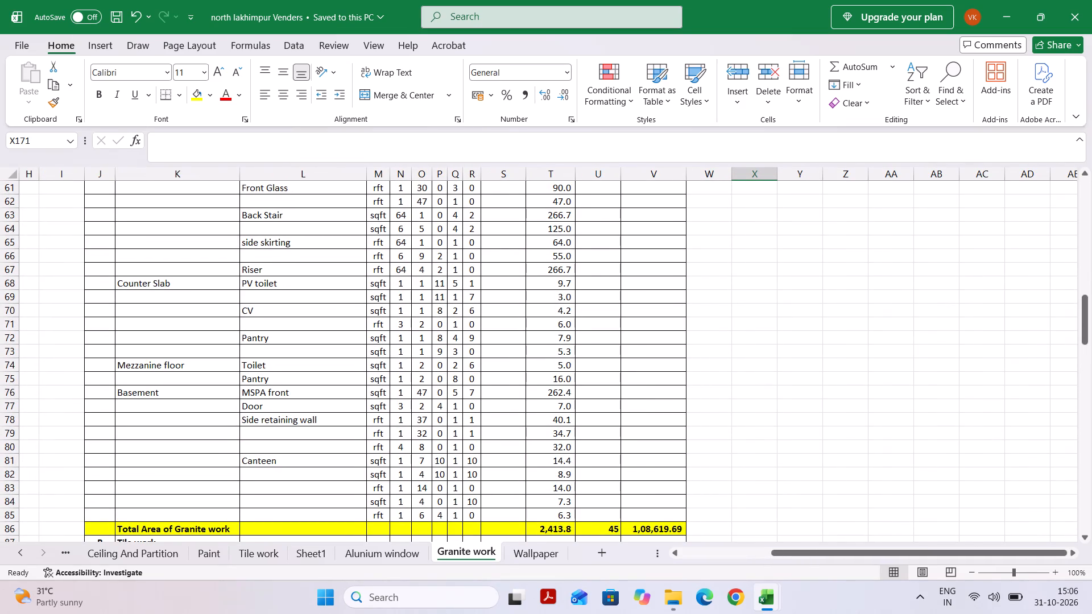
drag(191, 393, 549, 496)
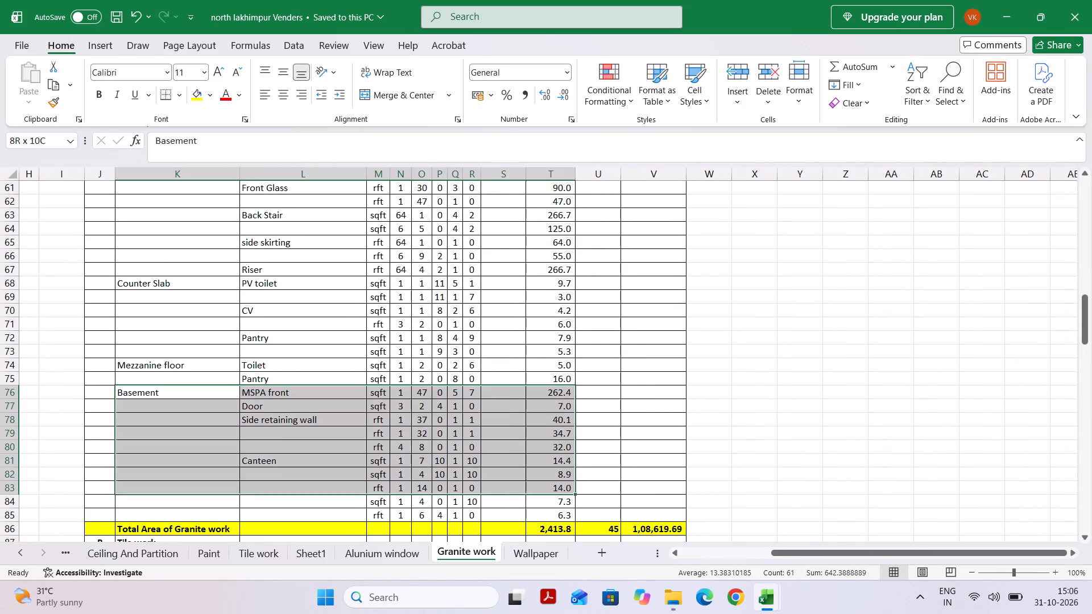
drag(549, 496, 557, 512)
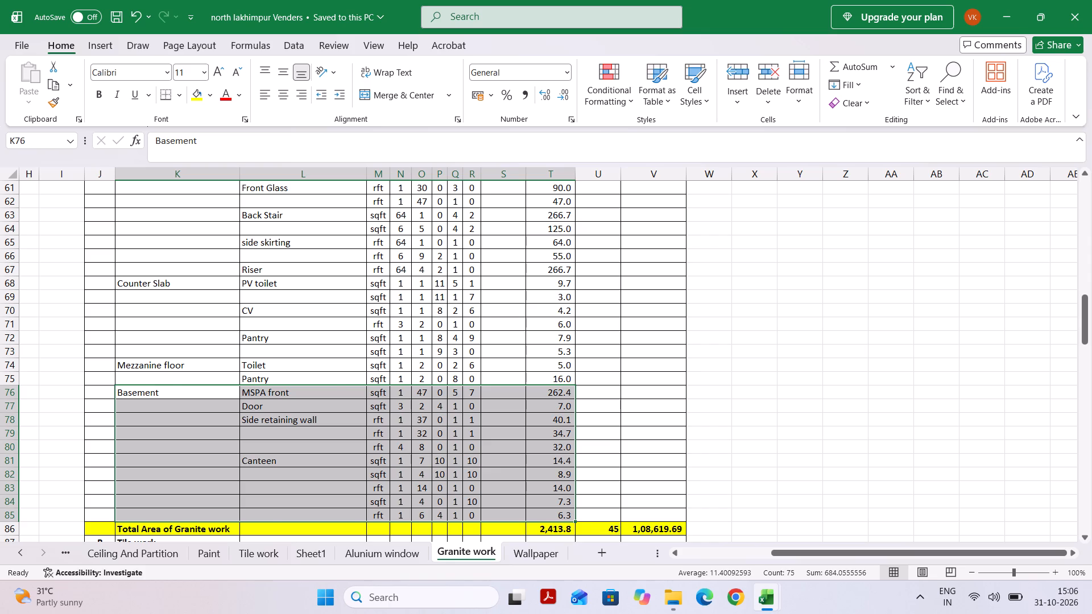
key(ctrl+c)
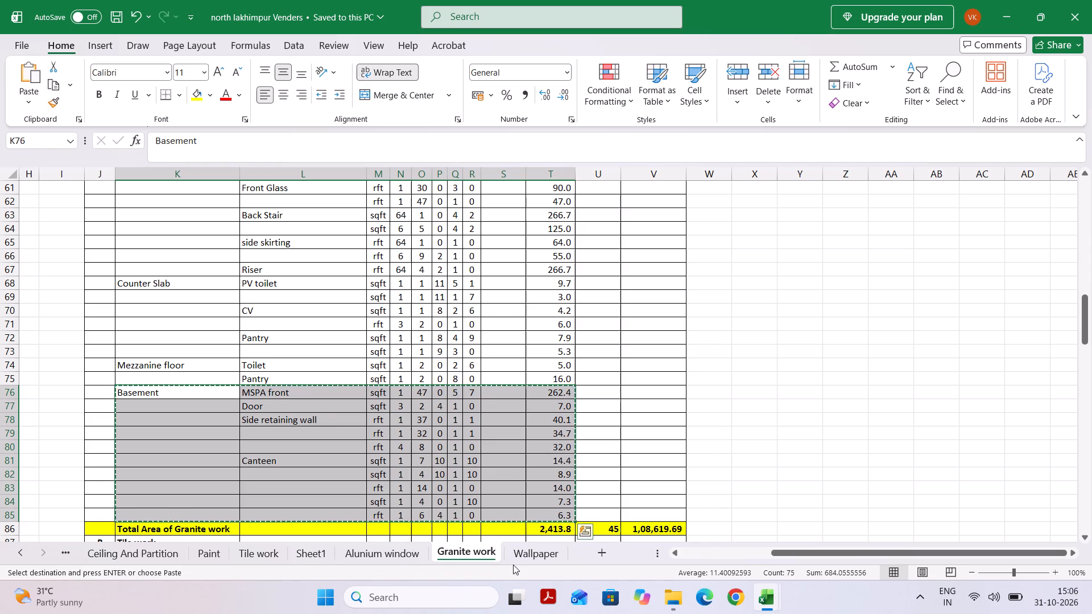
click(519, 559)
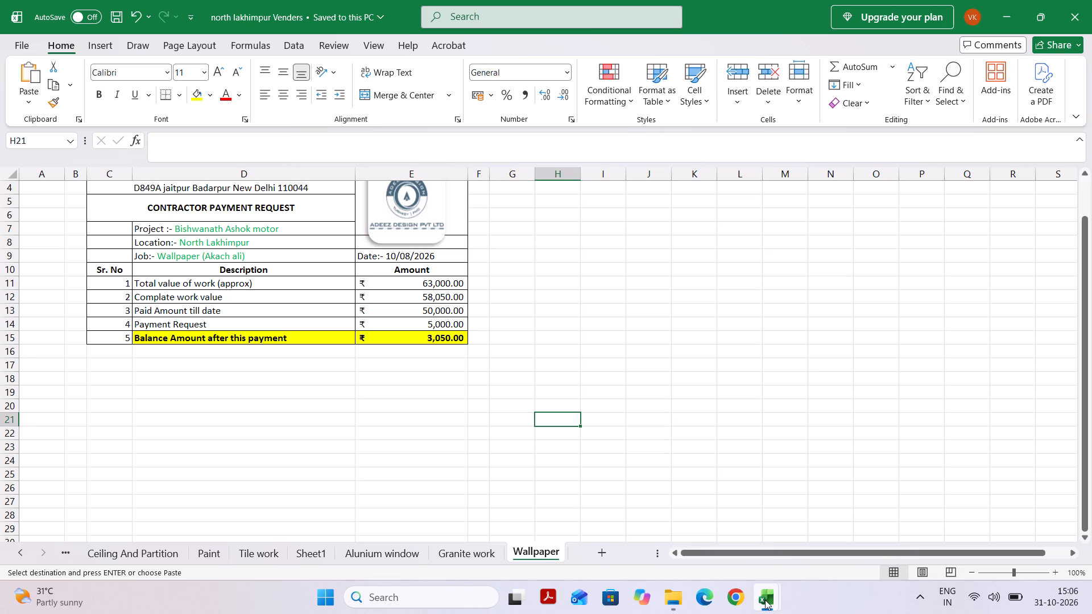
click(663, 538)
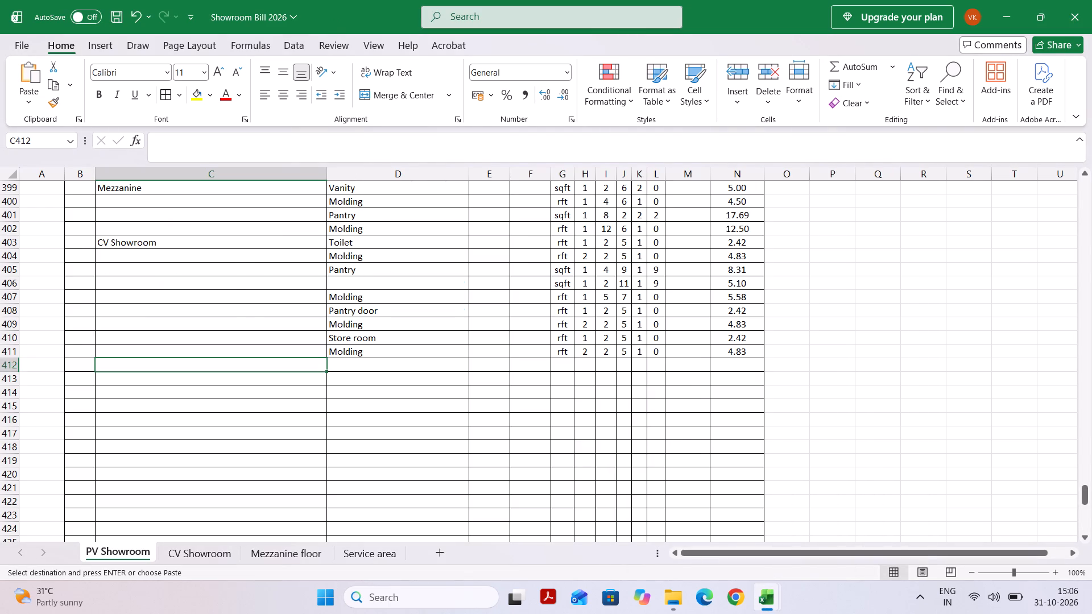
key(ctrl+v)
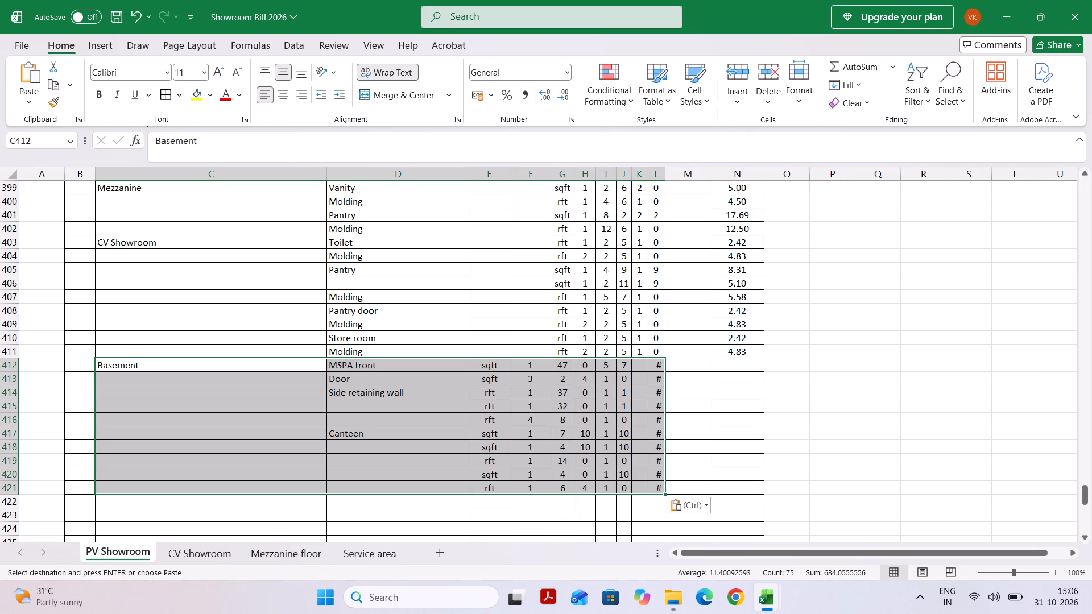
Move the pasted Basement units, measurements and quantities in E412:L421 so they start at G412, under the matching columns.
click(358, 367)
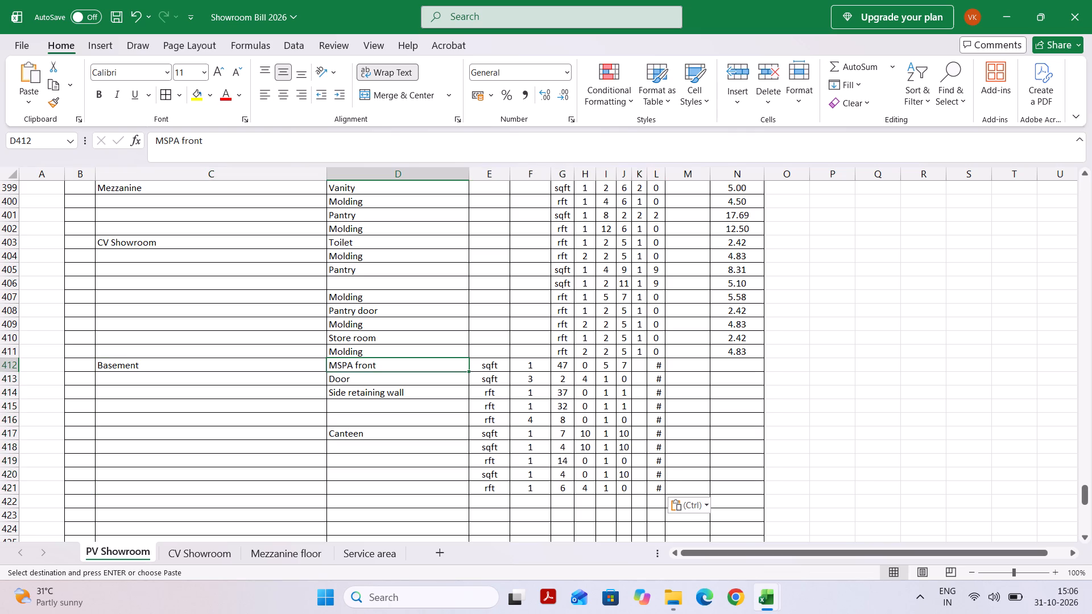
drag(489, 366, 701, 488)
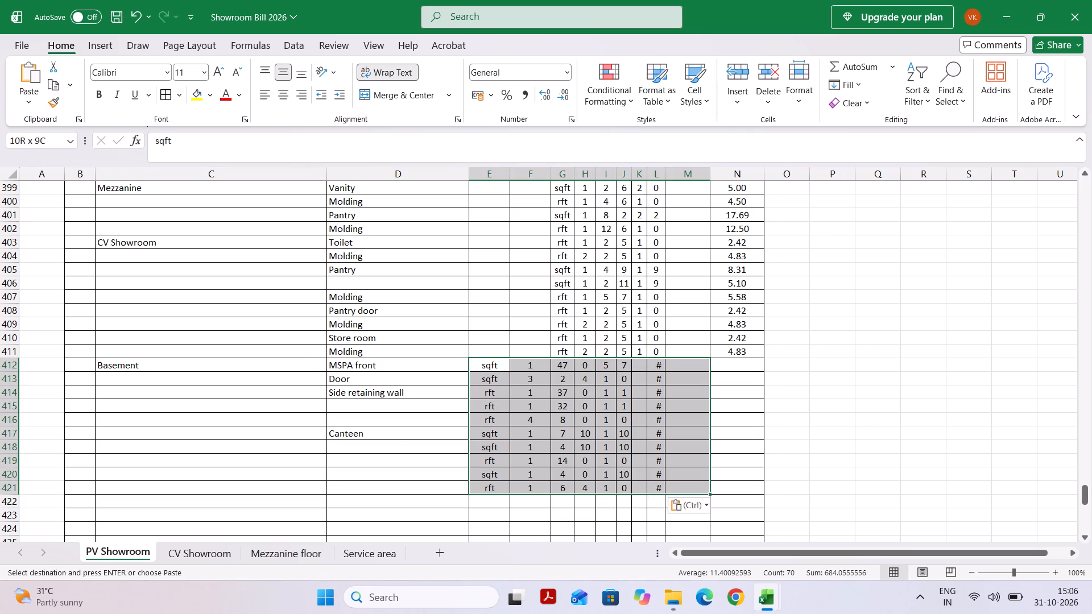
drag(701, 488, 652, 482)
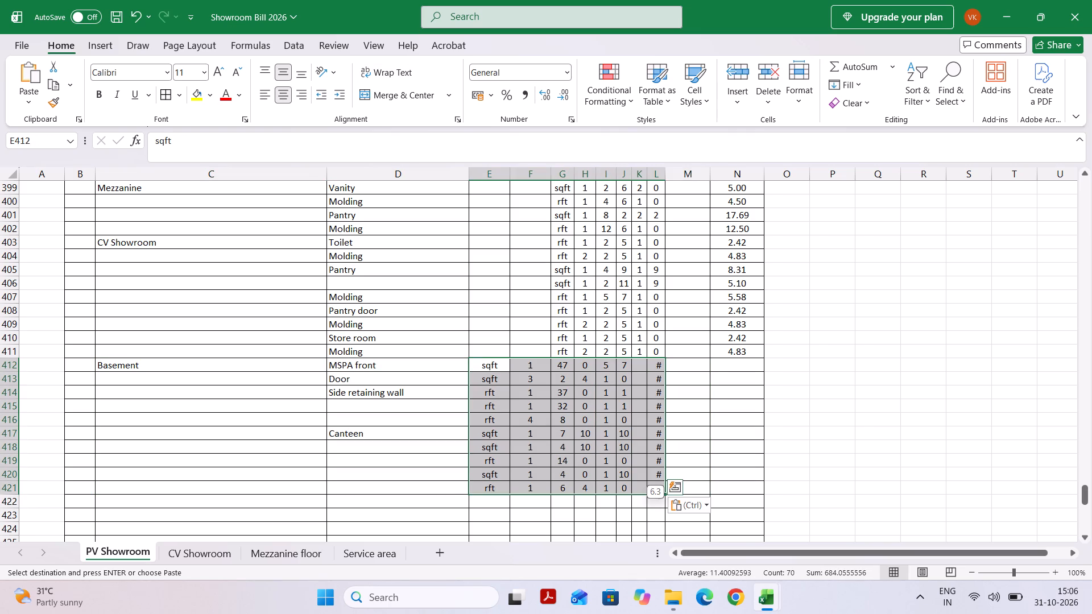
key(ctrl+x)
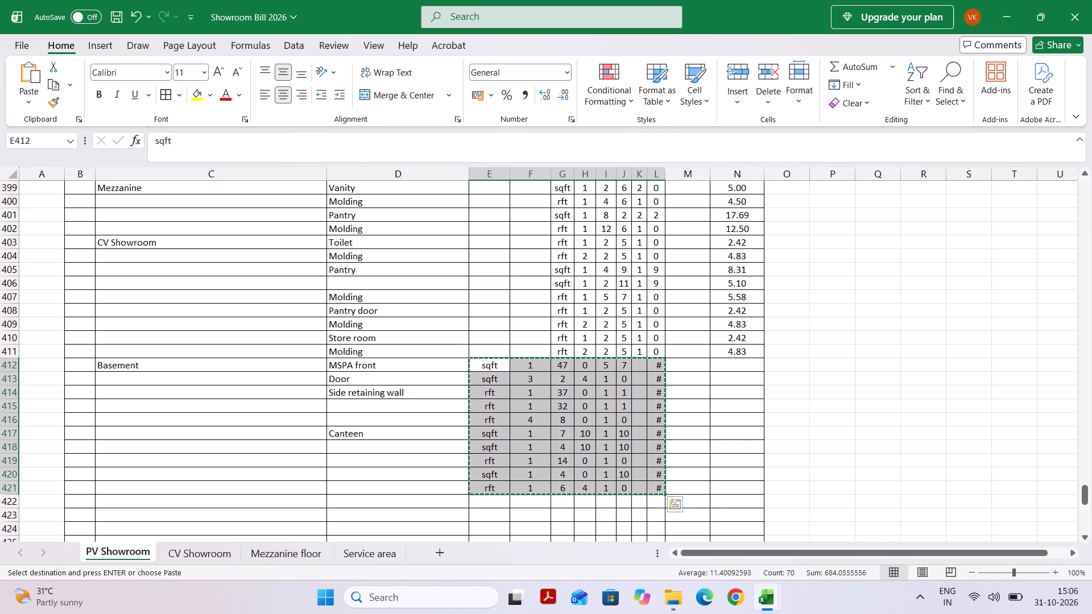
click(559, 363)
key(ctrl+v)
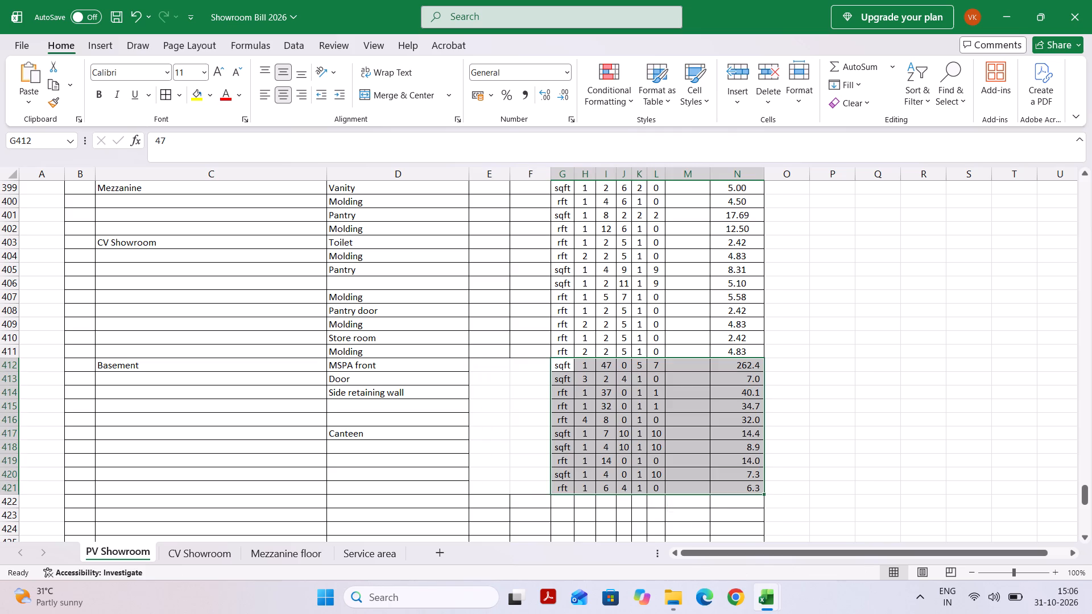
click(632, 385)
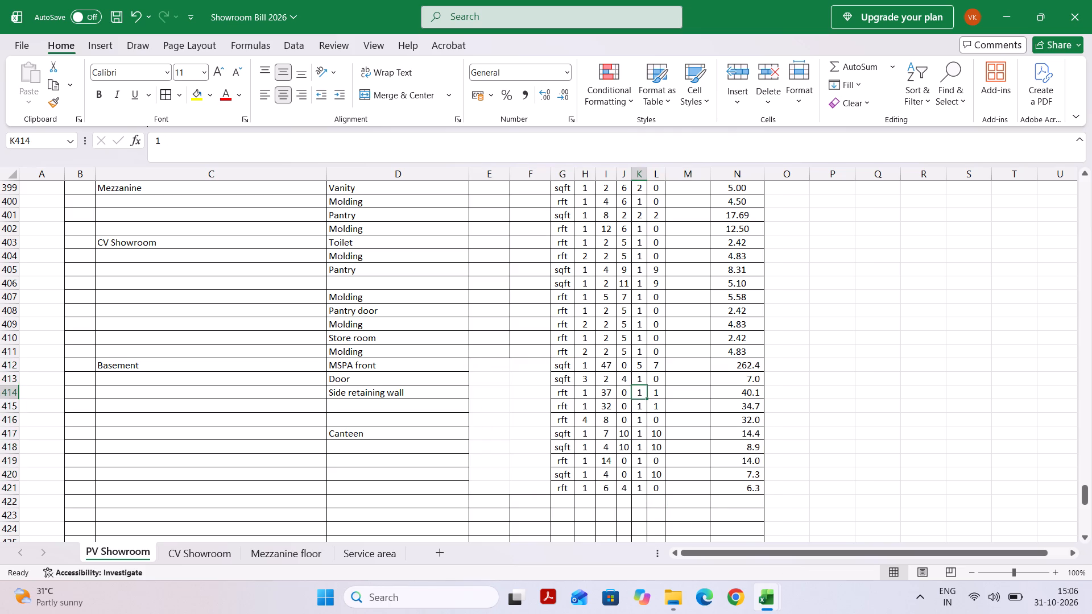
Restore the cell borders on the blank cells E412:F421 beside the Basement items.
drag(491, 367, 526, 475)
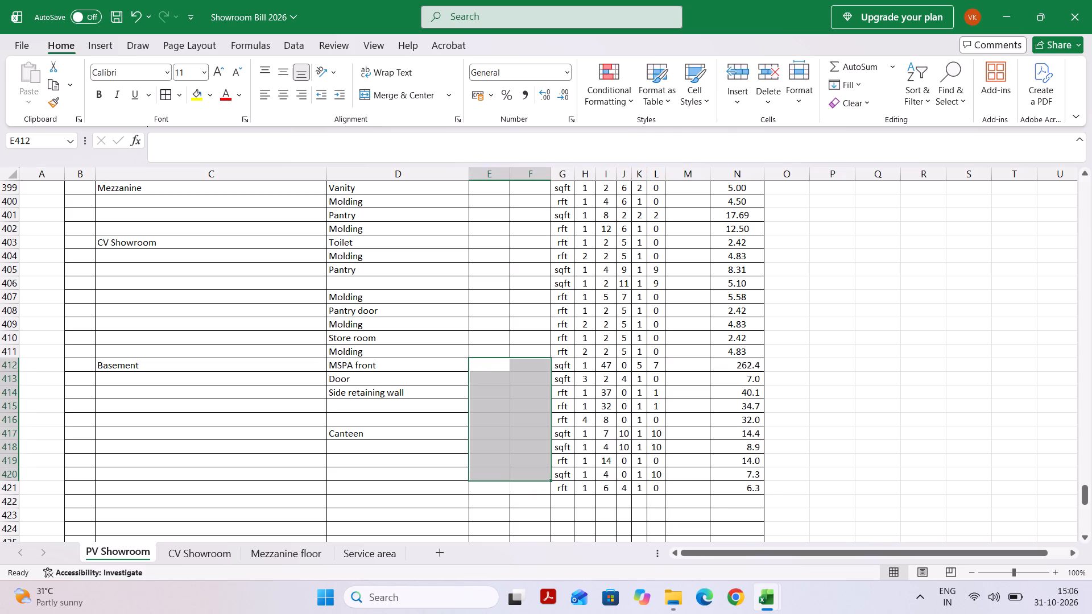
click(169, 92)
drag(485, 485, 495, 487)
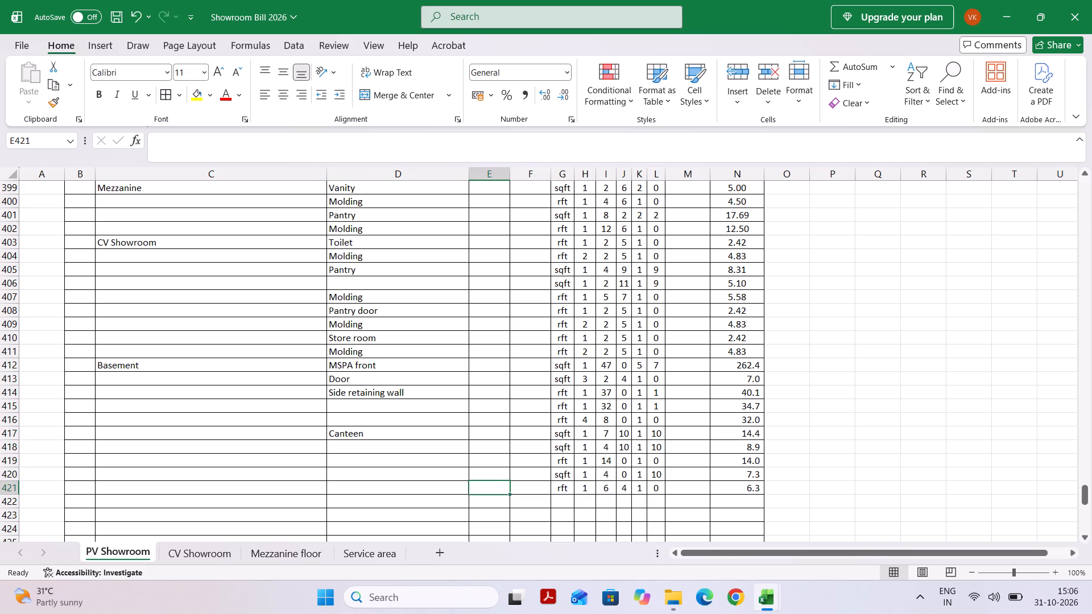
drag(495, 487, 522, 488)
click(163, 98)
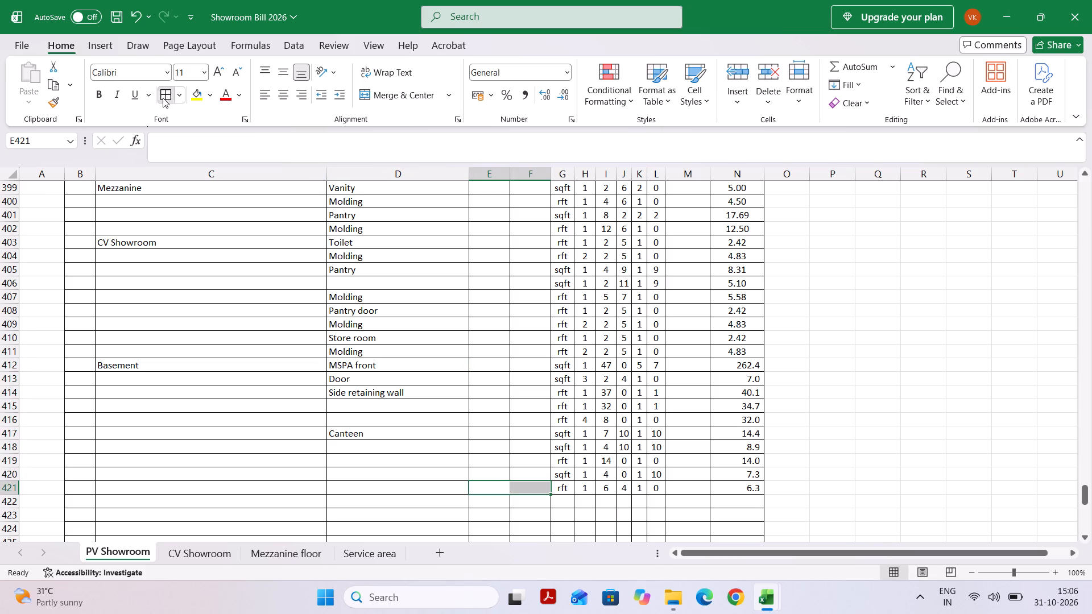
Enter the item label Molding in D422, directly below the Canteen rows.
click(413, 487)
click(391, 499)
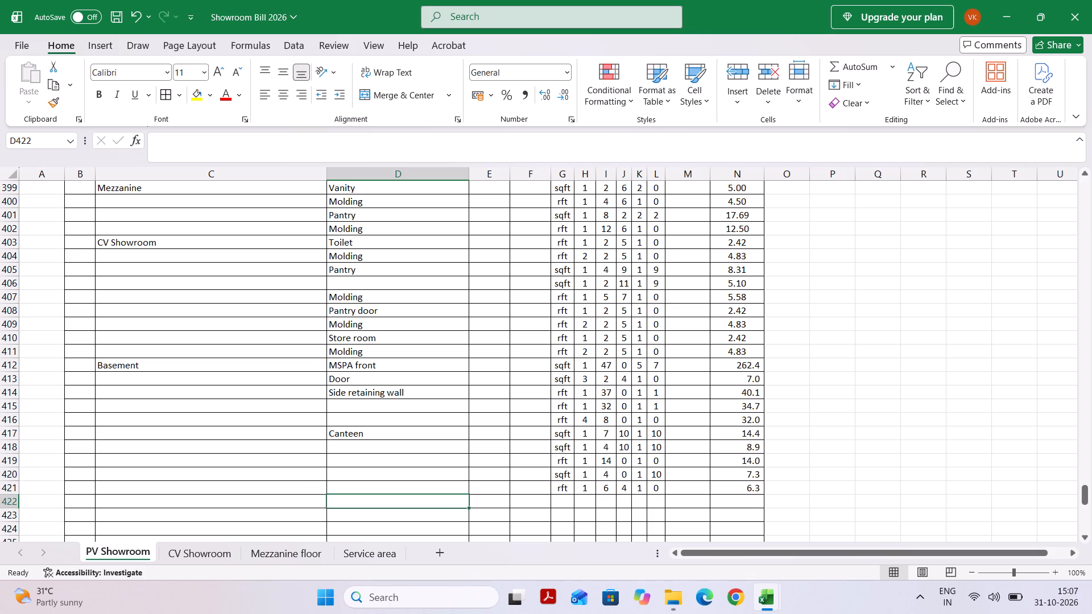
text(Mo)
key(e)
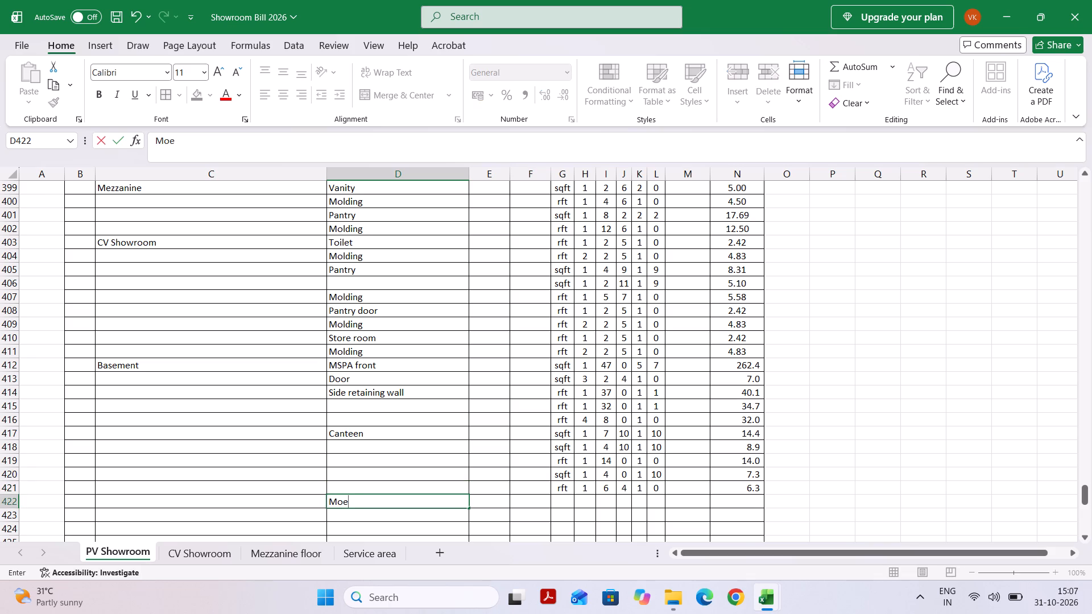
key(BackSpace)
text(lding)
key(Tab)
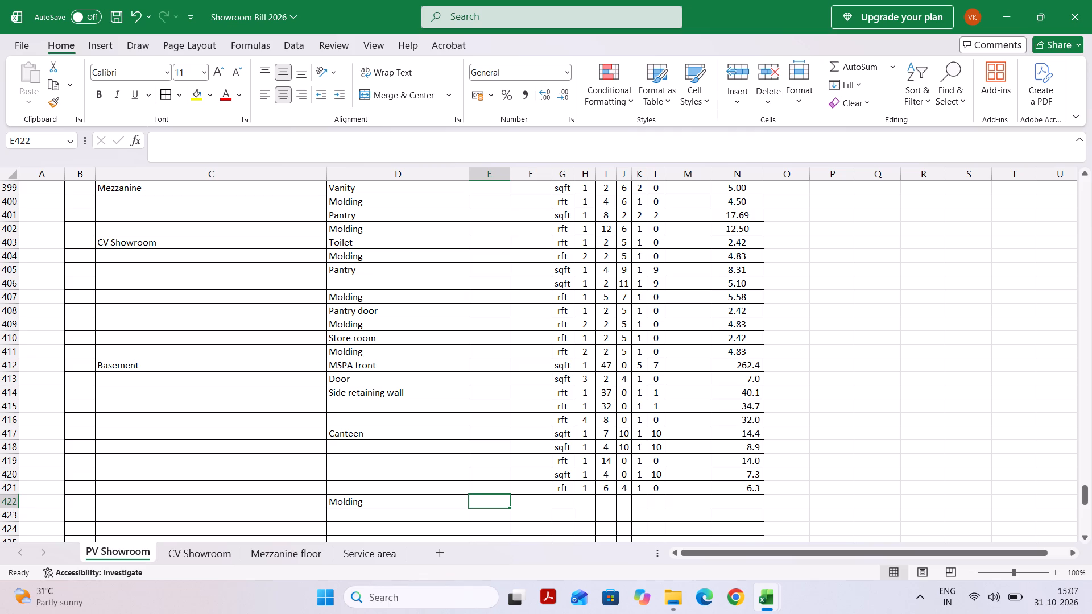
key(Tab)
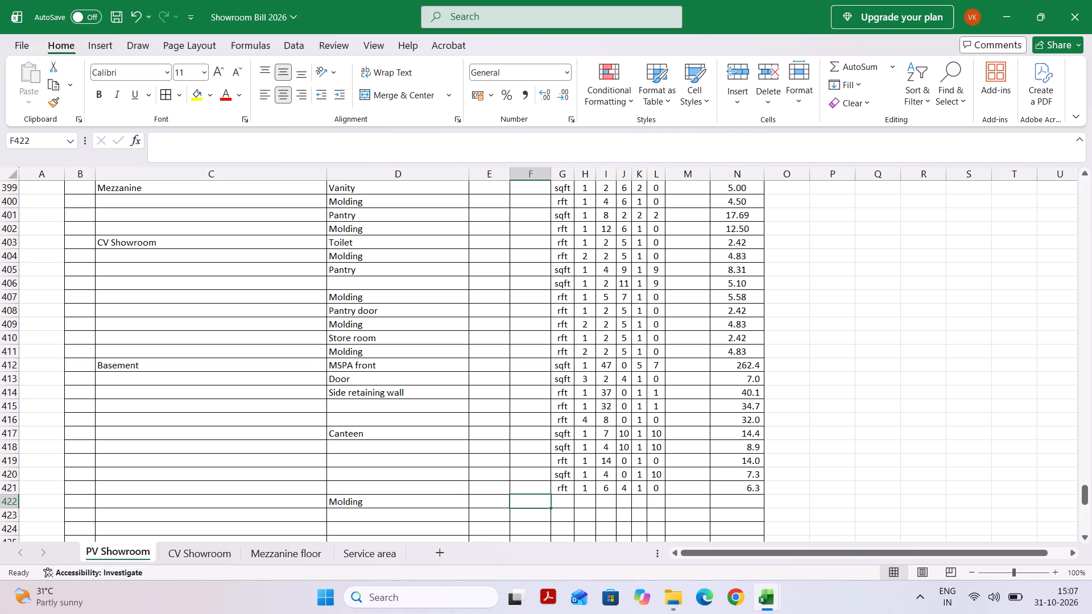
Copy the three side retaining wall measurement rows G414:N416 to the Molding item, starting at G422.
drag(561, 390, 726, 418)
key(ctrl+c)
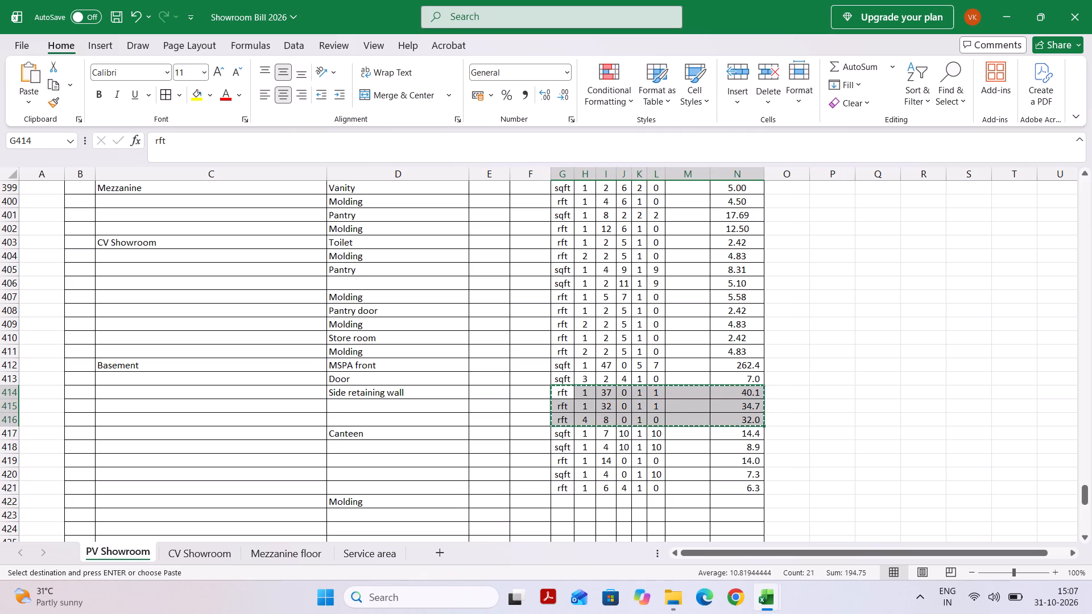
click(561, 500)
key(ctrl+v)
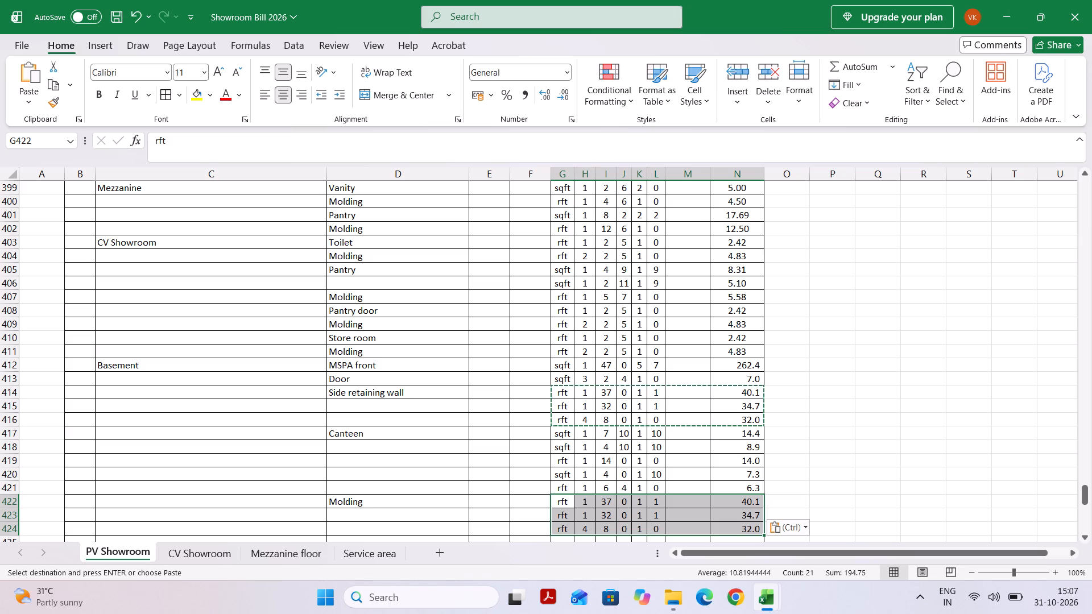
Copy the last Canteen measurement row G421:N421 to G425 as the fourth Molding row, and clear the copy selection.
drag(562, 484, 707, 493)
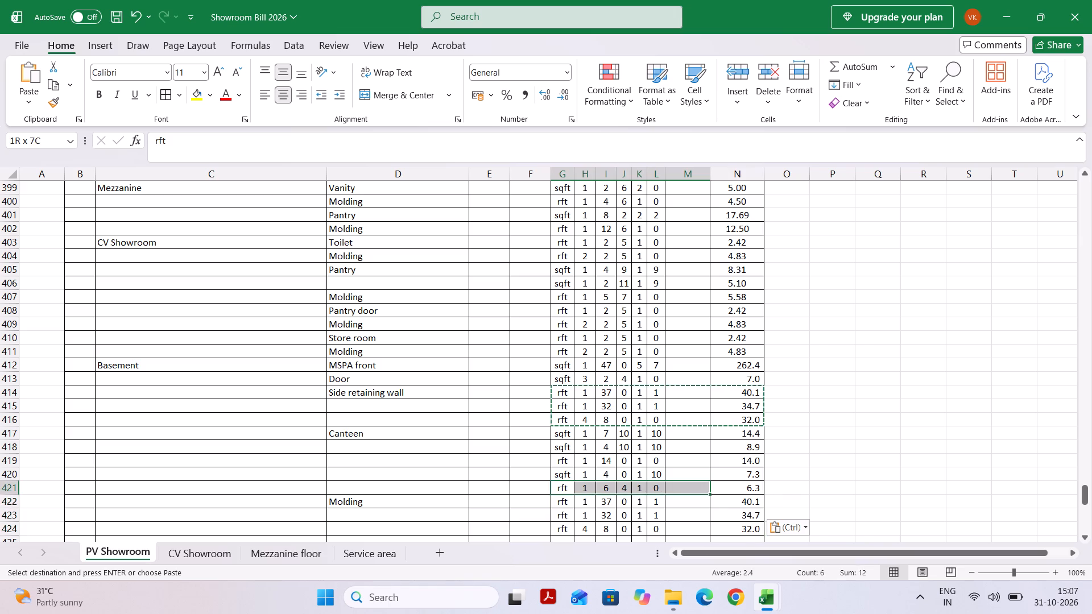
drag(707, 493, 735, 486)
key(ctrl+c)
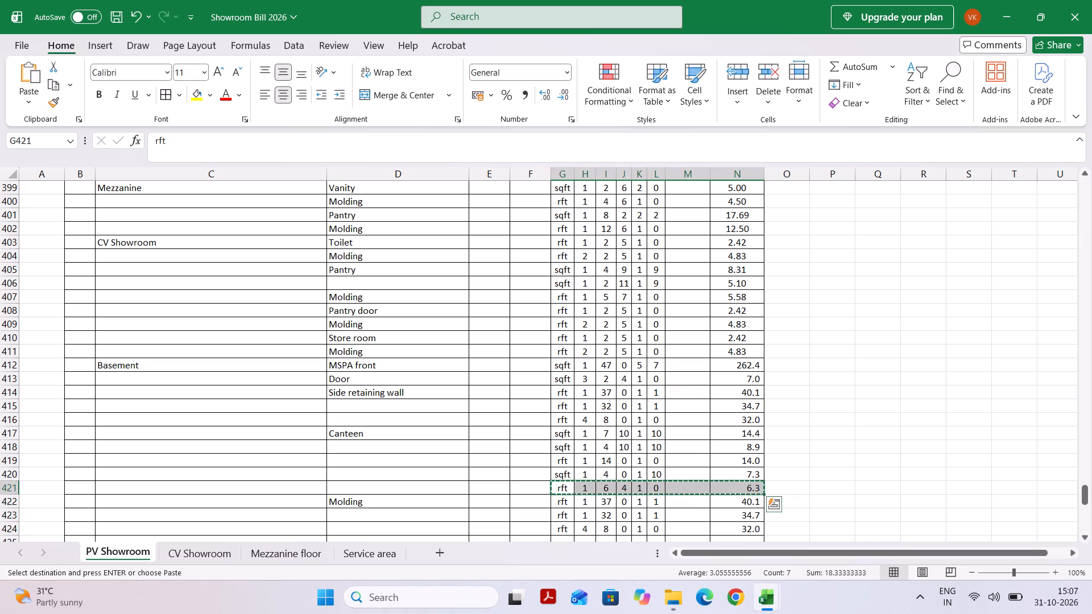
click(560, 541)
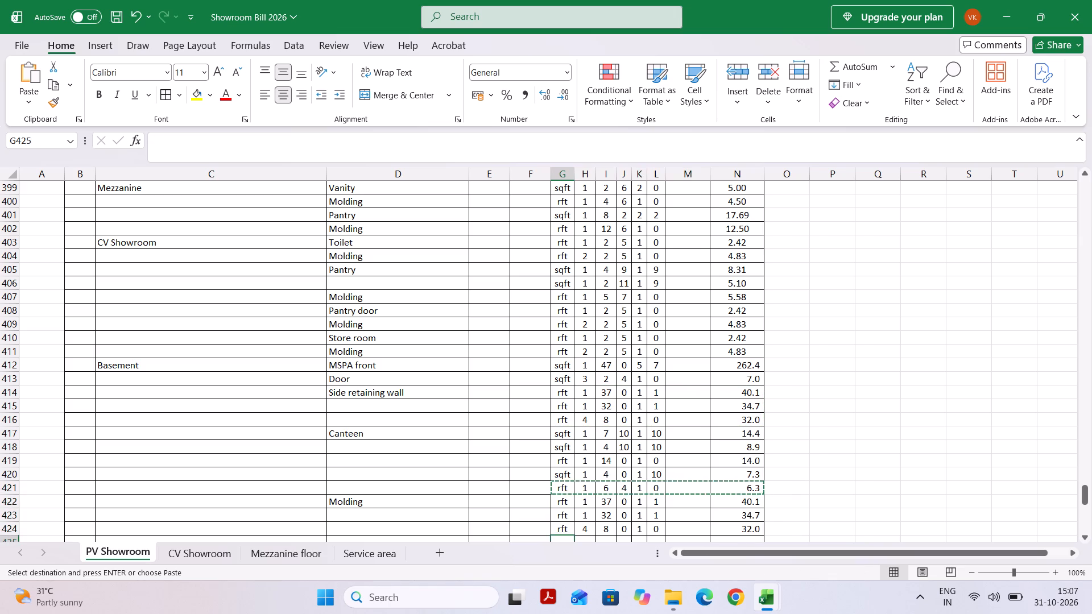
key(ctrl+v)
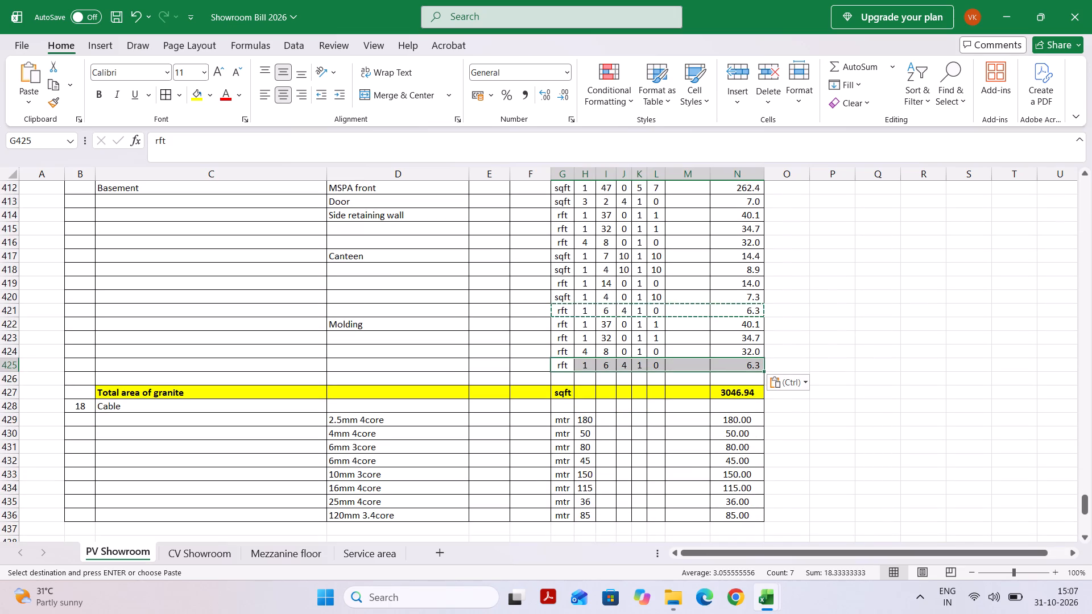
click(581, 401)
click(670, 379)
scroll(670, 379, up, 1)
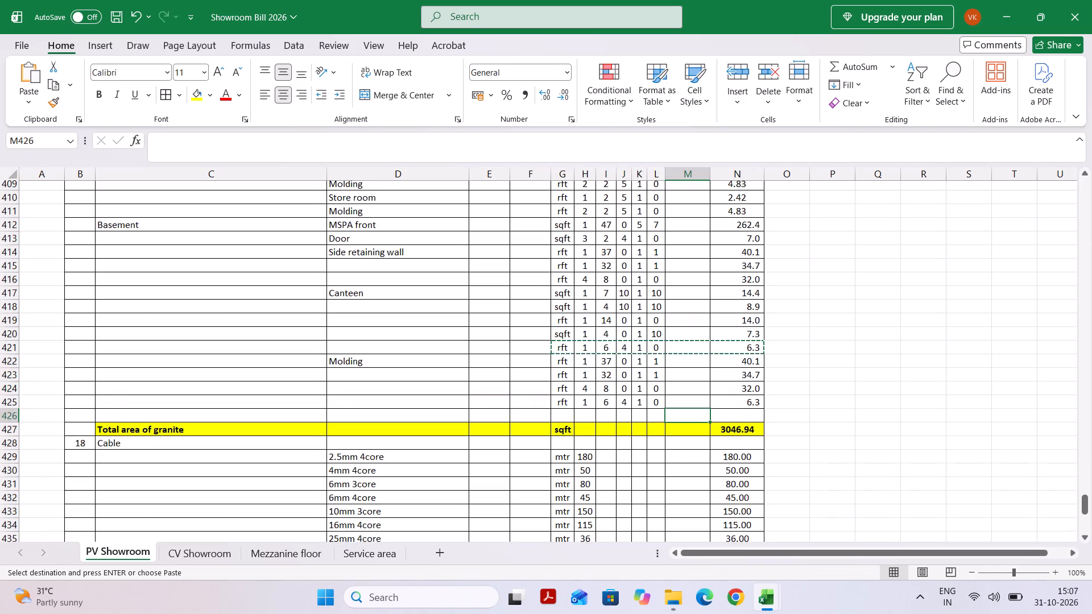
scroll(670, 379, up, 1)
click(650, 373)
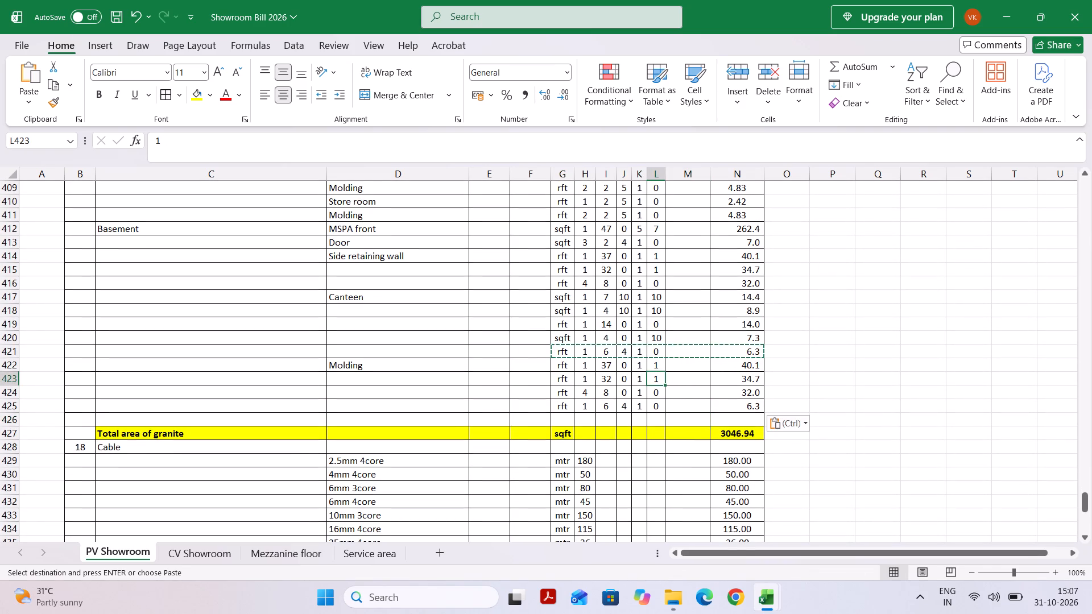
key(Escape)
key(Escape)
key(Escape)
key(Escape)
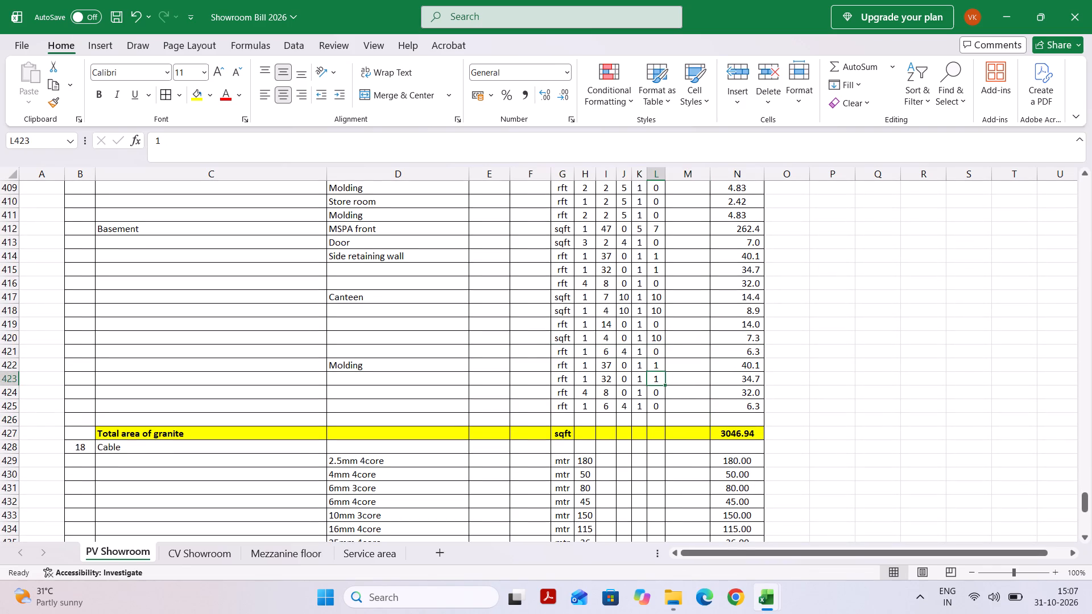
Centre the granite quantities in N410:N426 and give them a uniform number of decimal places.
drag(727, 206, 717, 416)
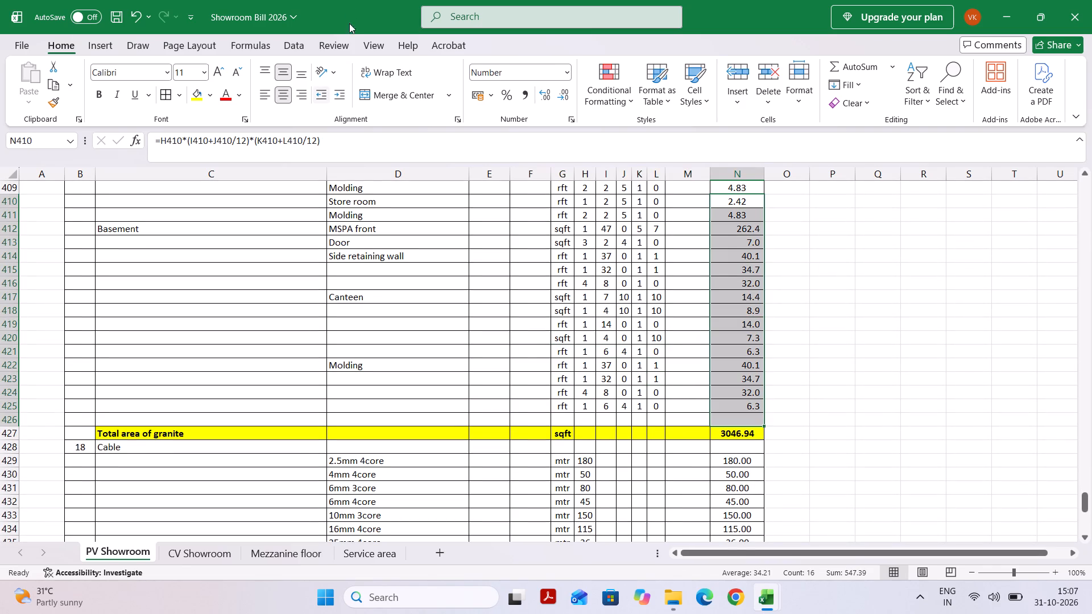
click(300, 94)
click(285, 95)
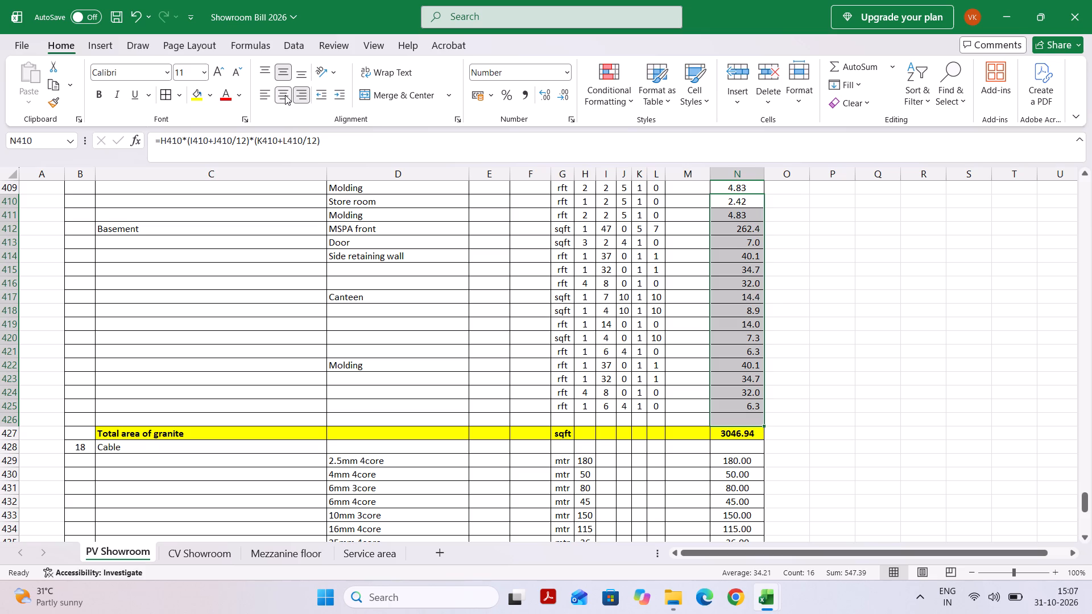
click(540, 97)
click(565, 97)
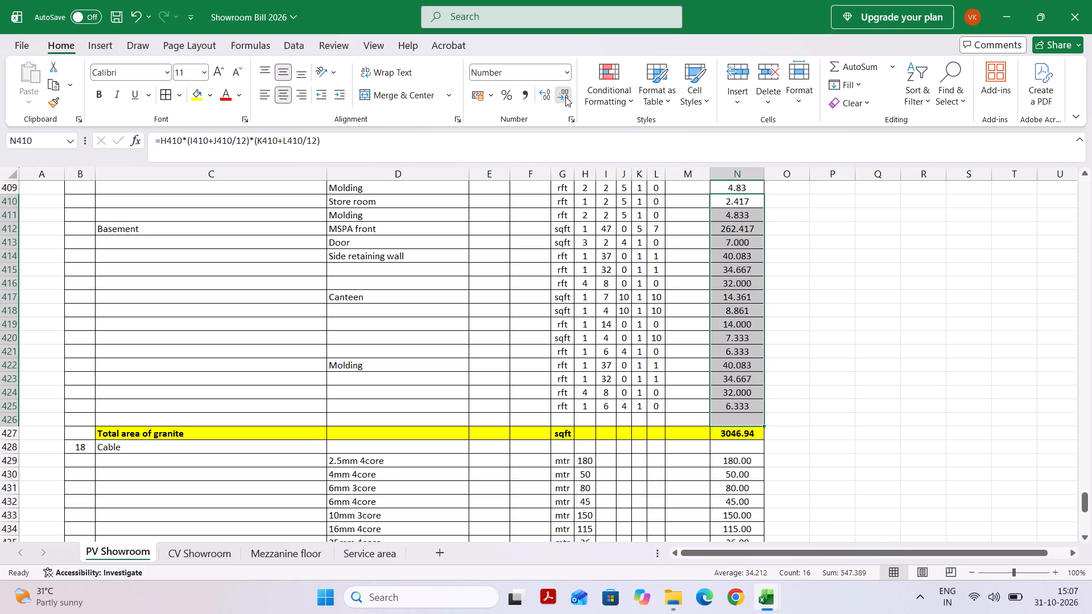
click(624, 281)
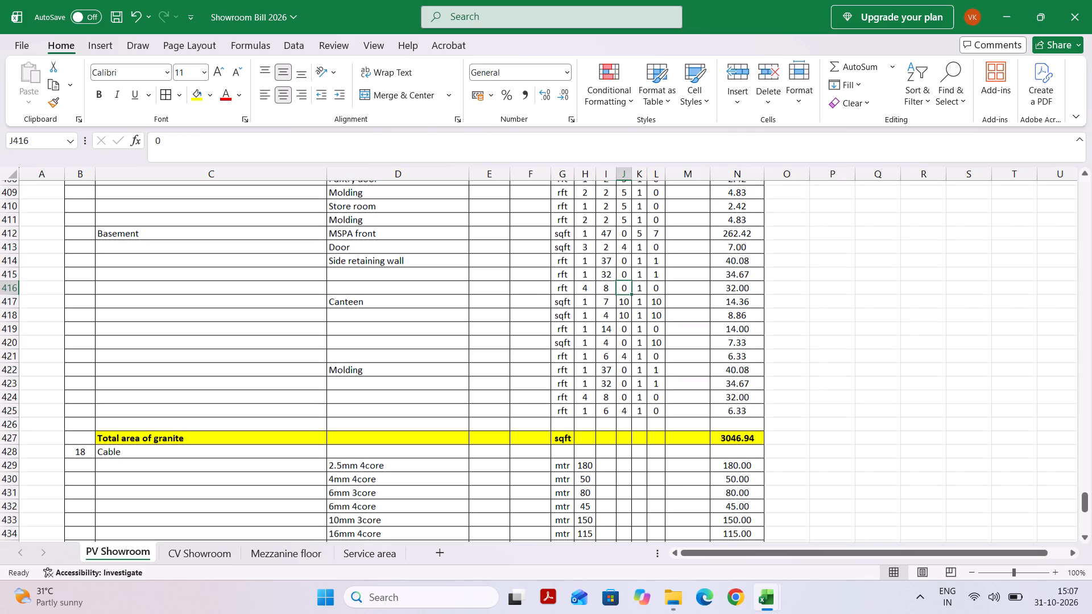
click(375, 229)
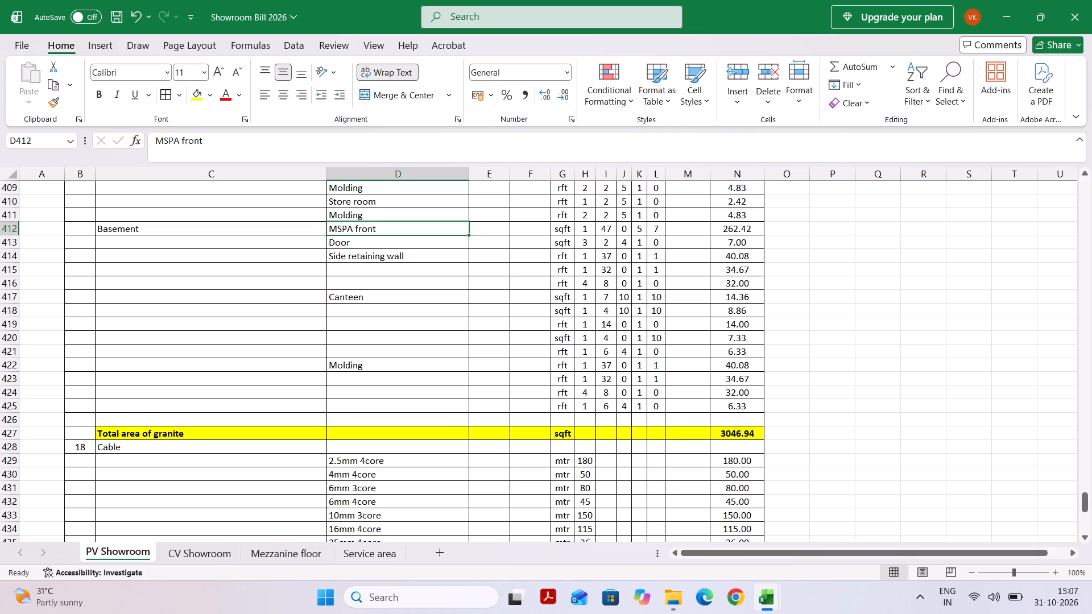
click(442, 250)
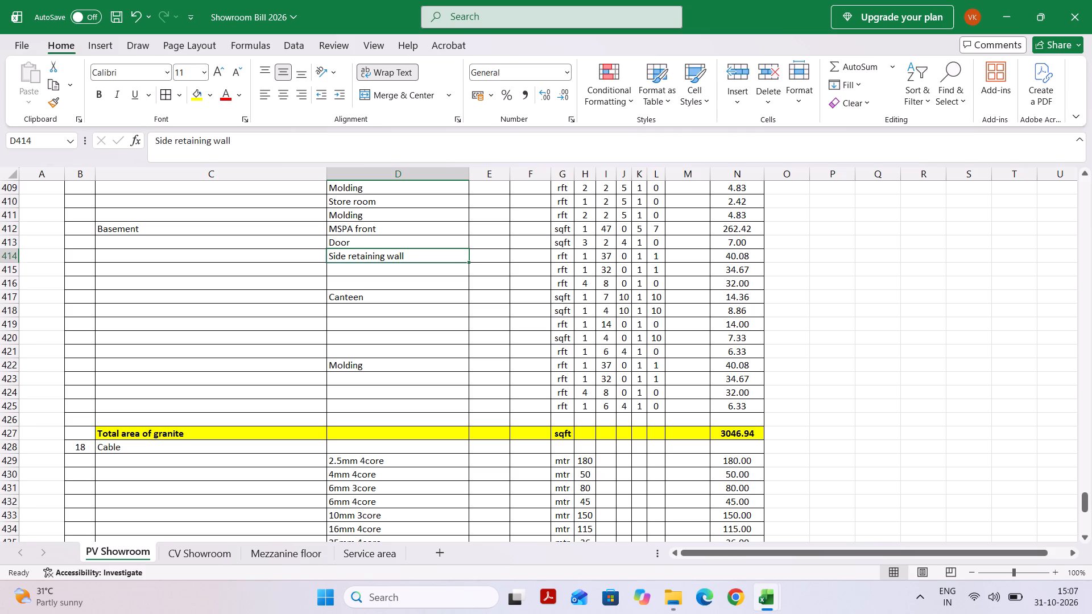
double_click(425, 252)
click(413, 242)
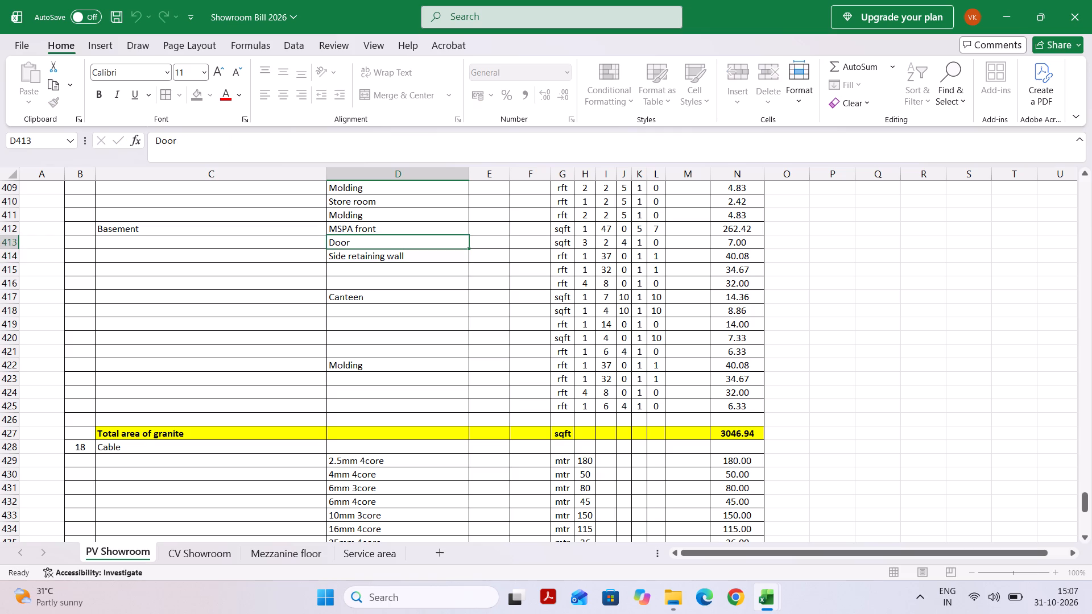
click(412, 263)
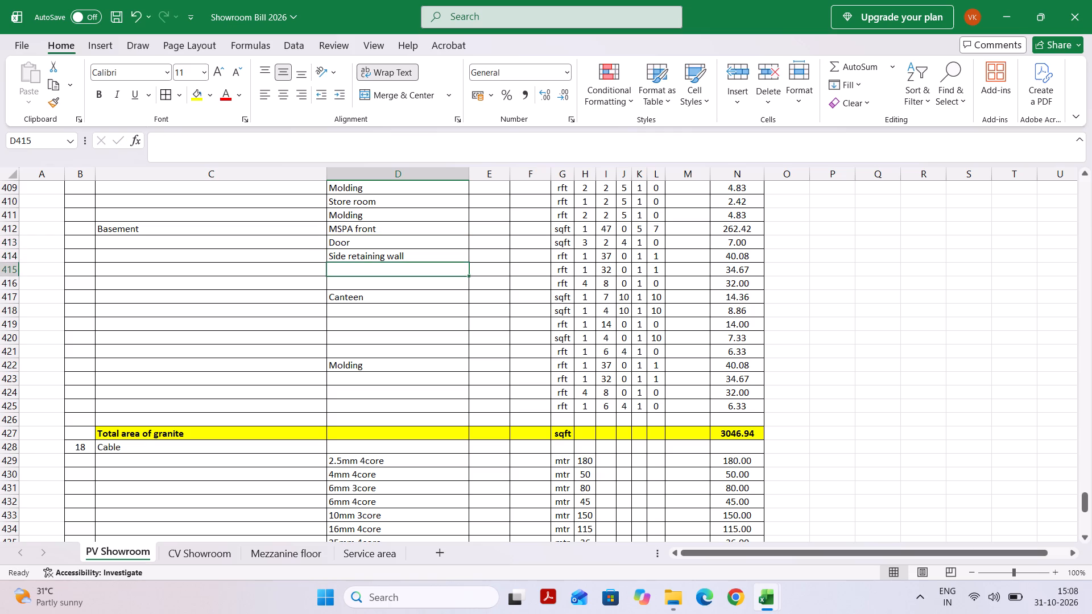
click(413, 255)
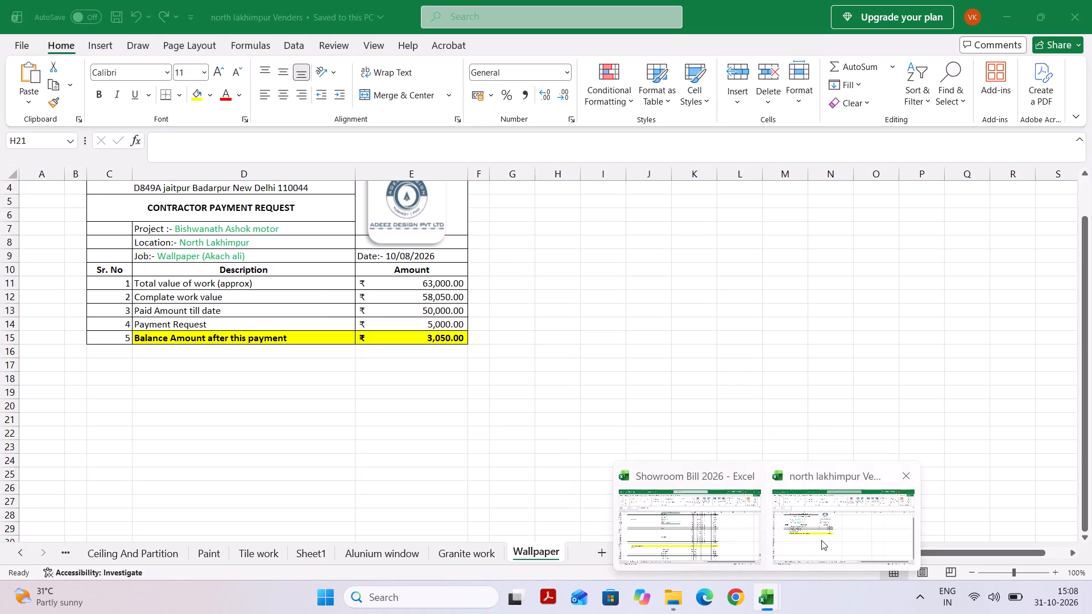
Switch to the north lakhimpur Venders workbook and review the measurement rows on the Granite work sheet.
click(821, 540)
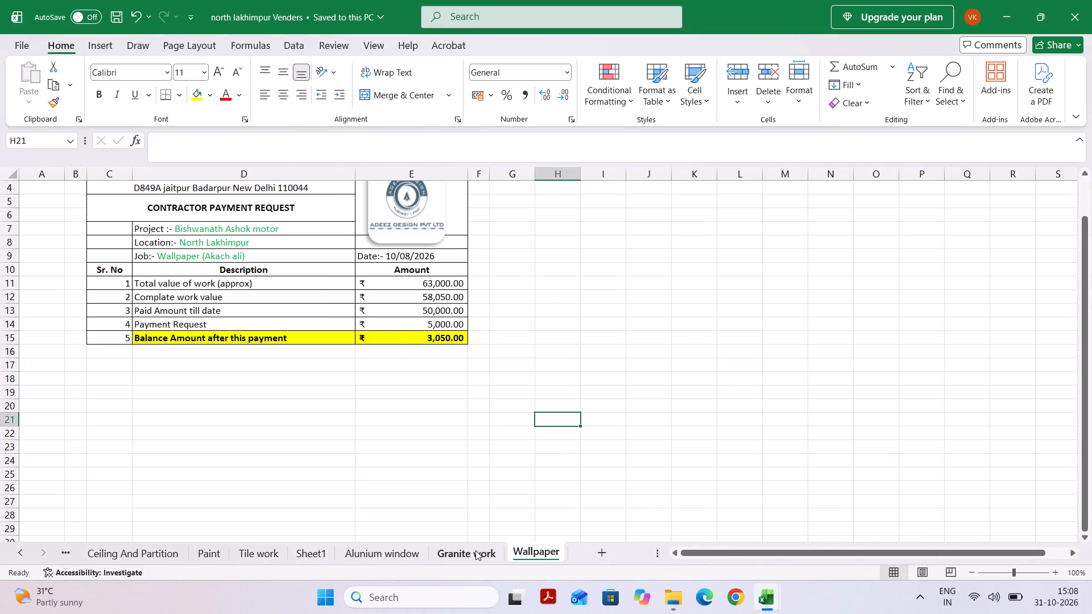
click(475, 551)
scroll(541, 467, down, 1)
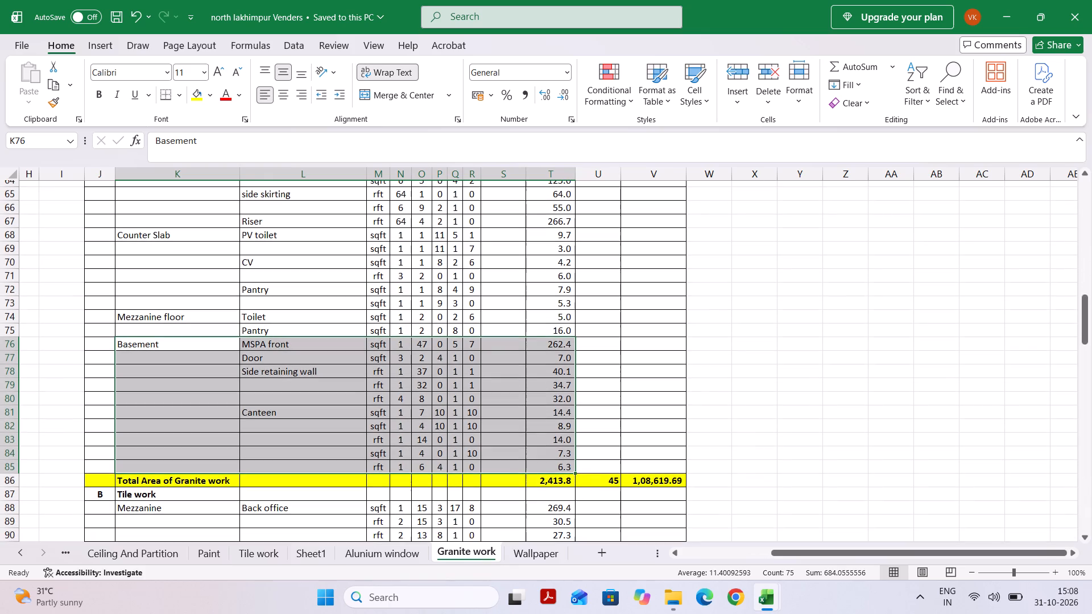
scroll(541, 467, down, 1)
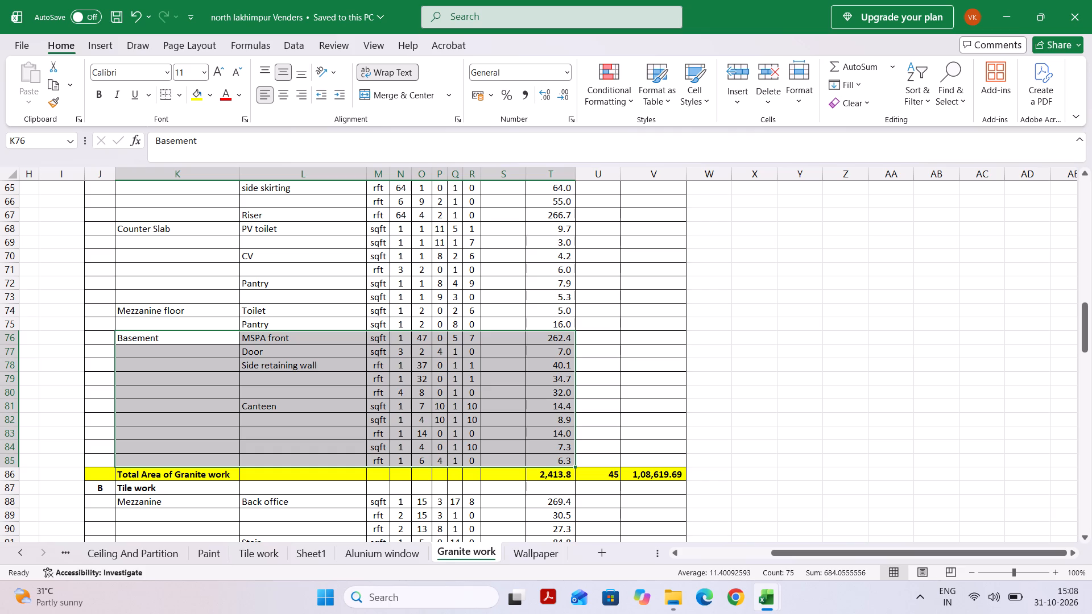
scroll(383, 387, up, 2)
scroll(383, 387, down, 1)
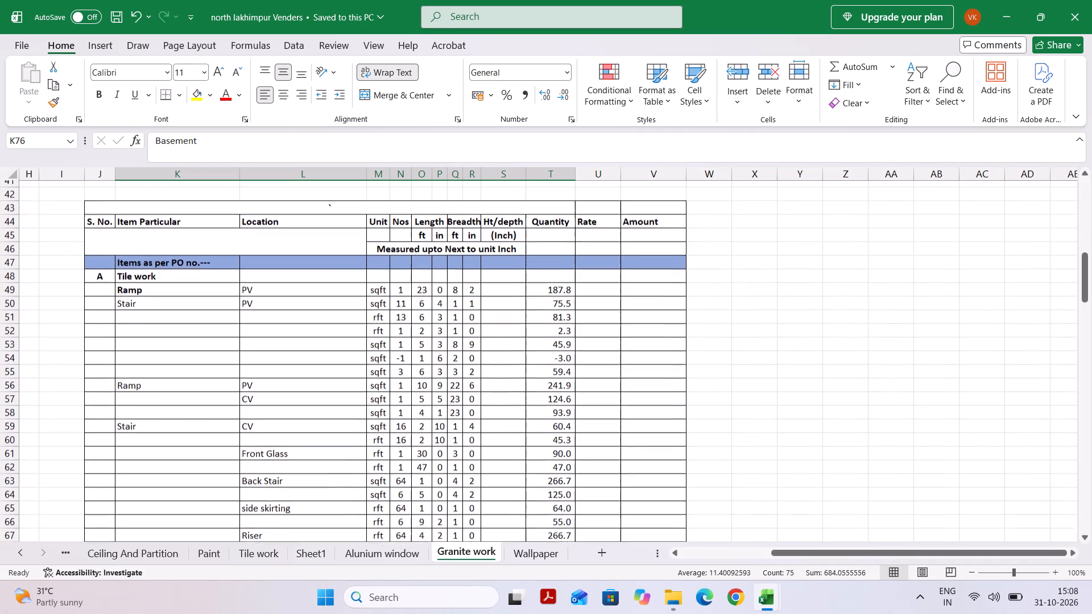
scroll(383, 387, down, 1)
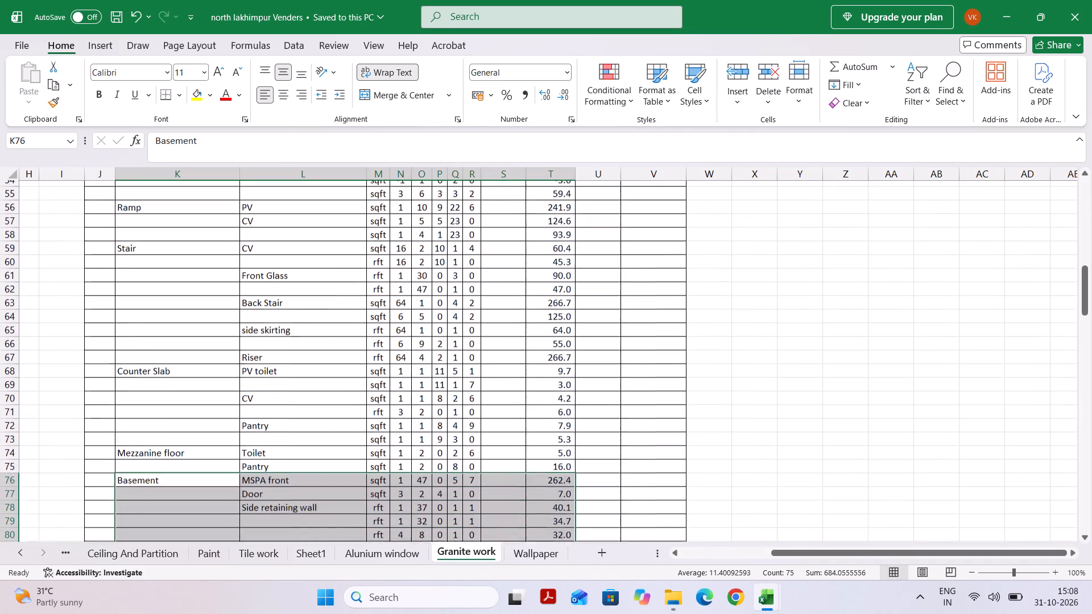
scroll(383, 387, down, 2)
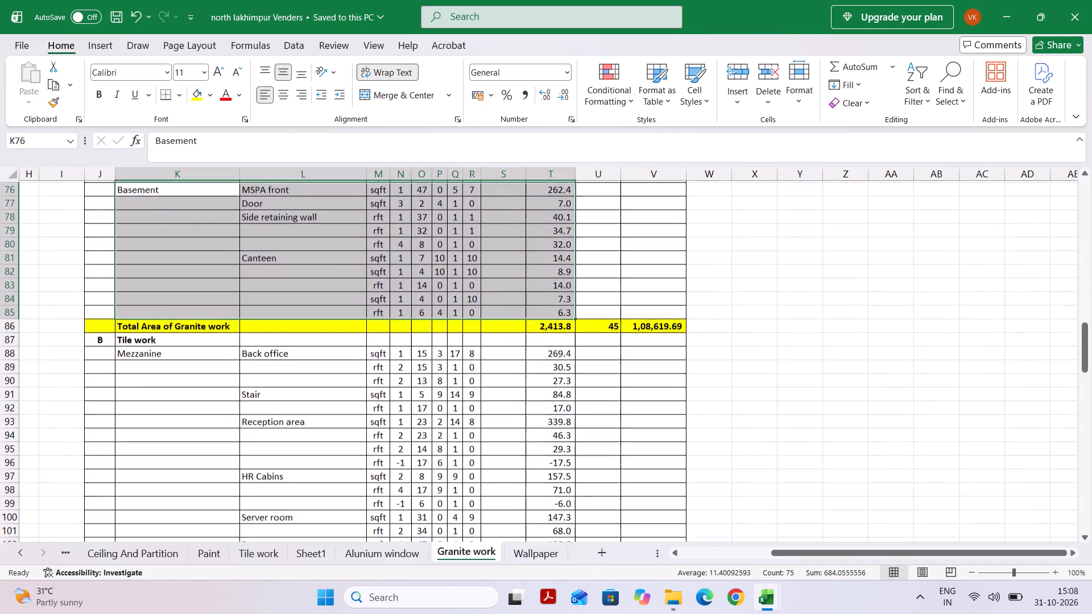
scroll(383, 387, up, 2)
Change the section A heading in K48 of the Granite work sheet to Granite work.
scroll(383, 387, down, 1)
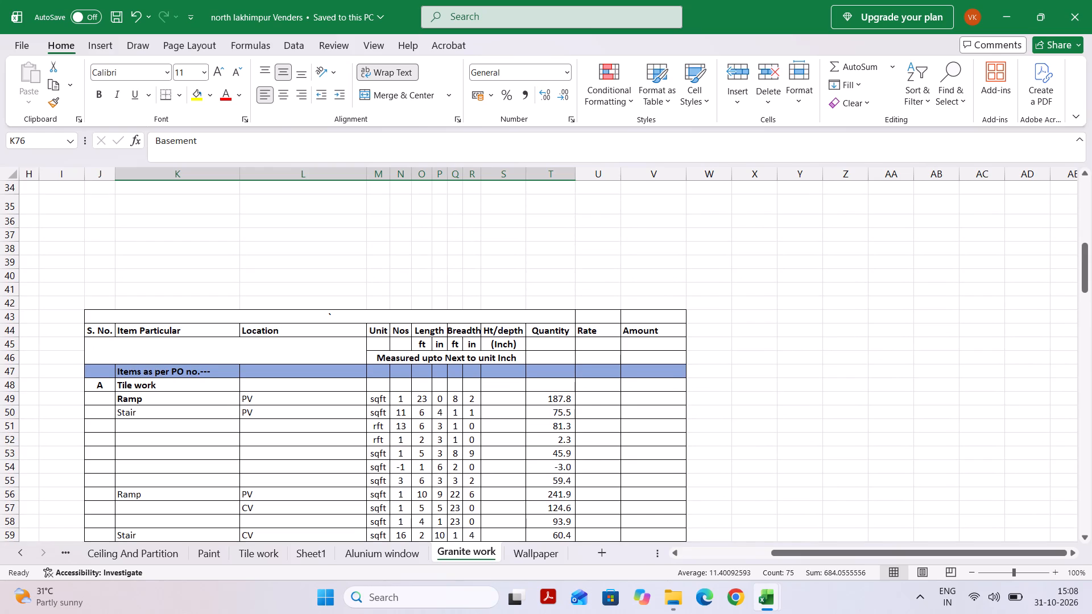
scroll(212, 392, down, 1)
click(154, 350)
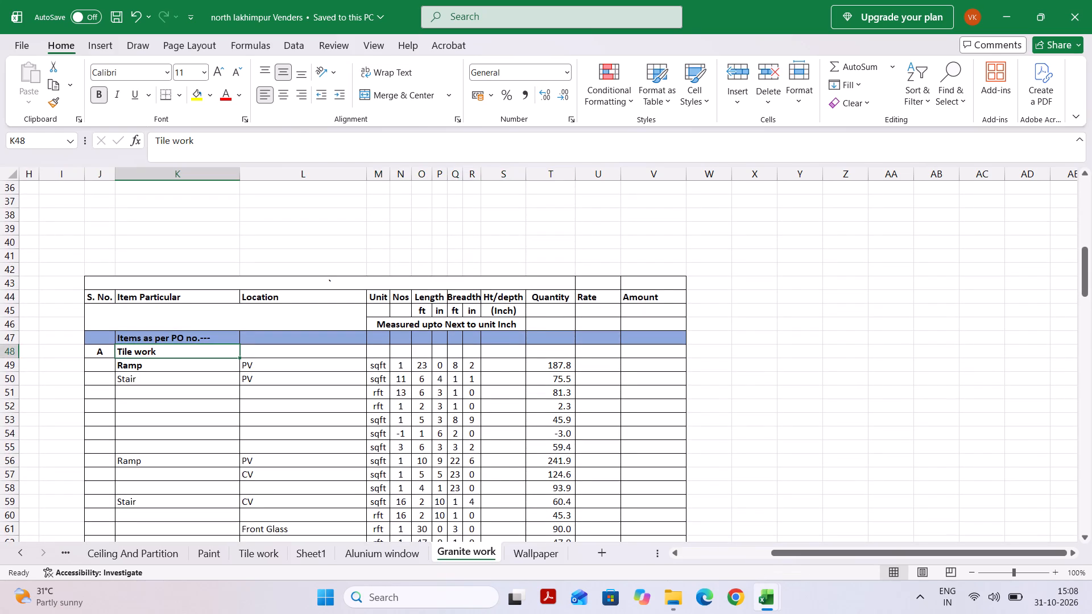
text(Granite work)
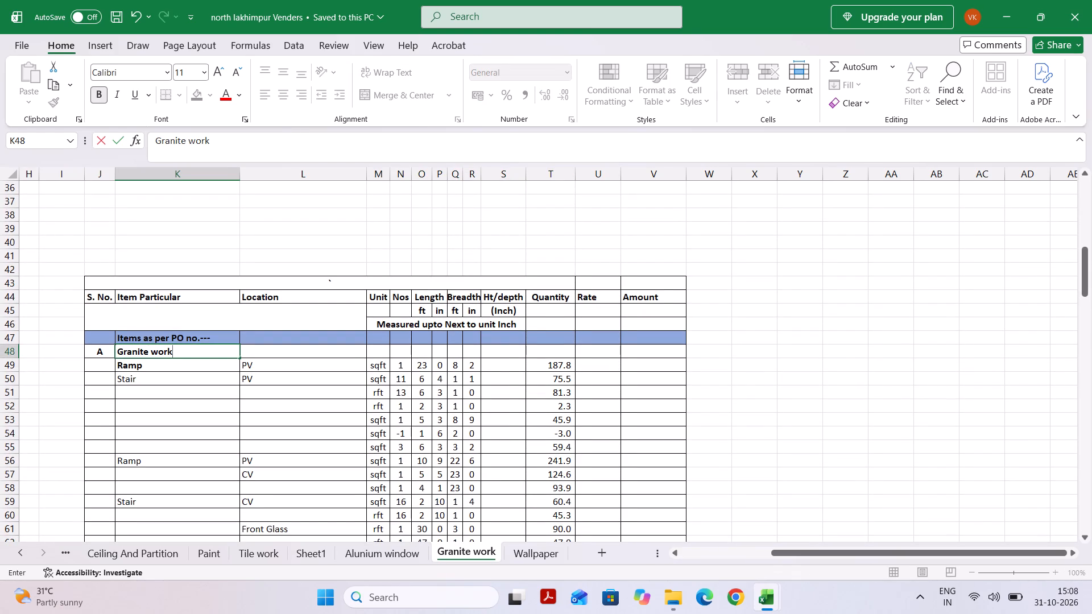
click(307, 462)
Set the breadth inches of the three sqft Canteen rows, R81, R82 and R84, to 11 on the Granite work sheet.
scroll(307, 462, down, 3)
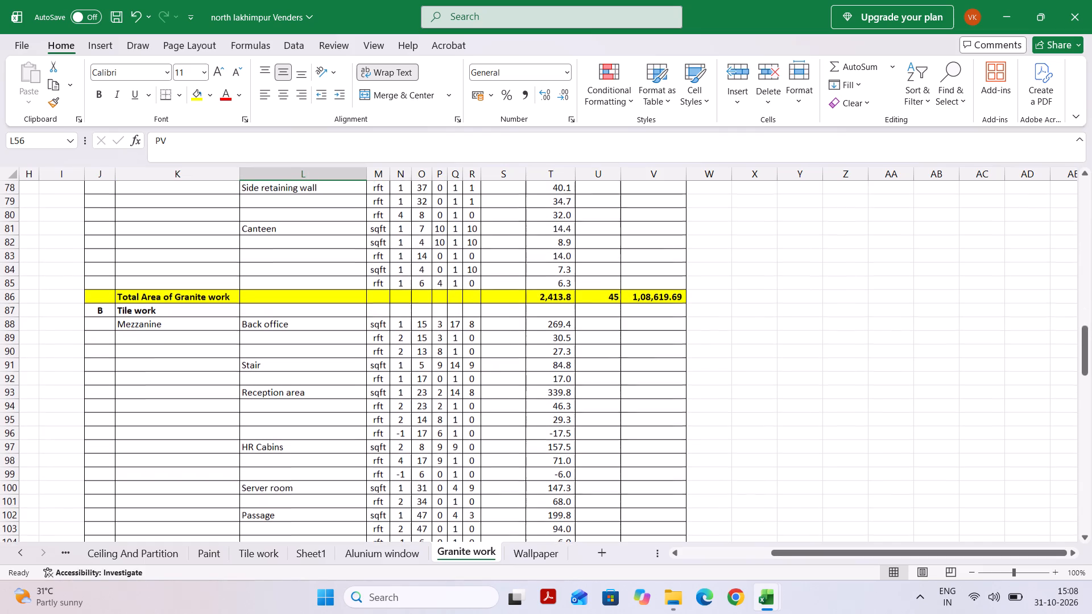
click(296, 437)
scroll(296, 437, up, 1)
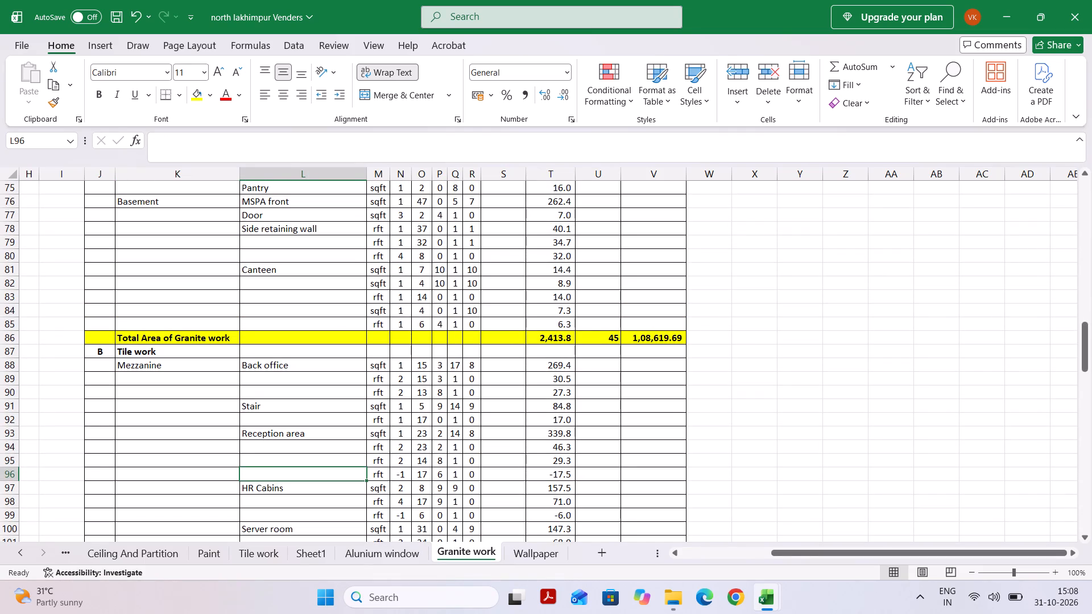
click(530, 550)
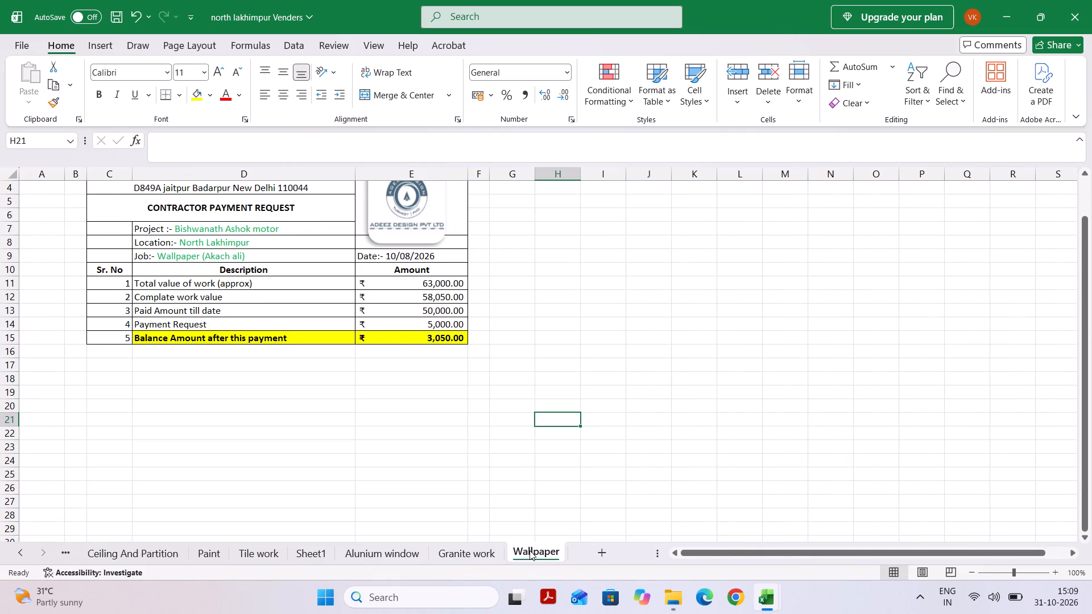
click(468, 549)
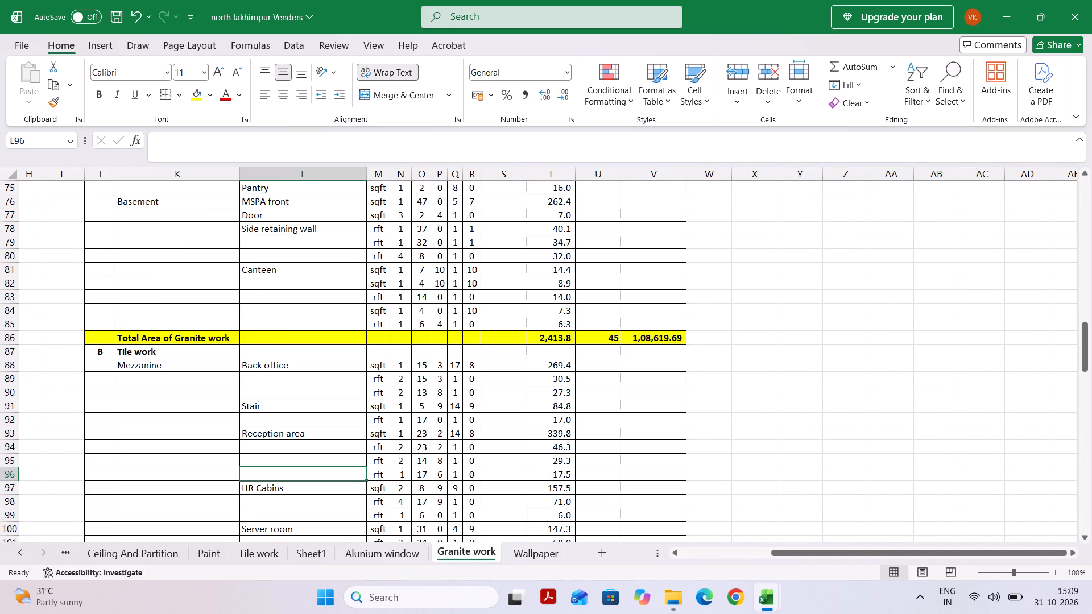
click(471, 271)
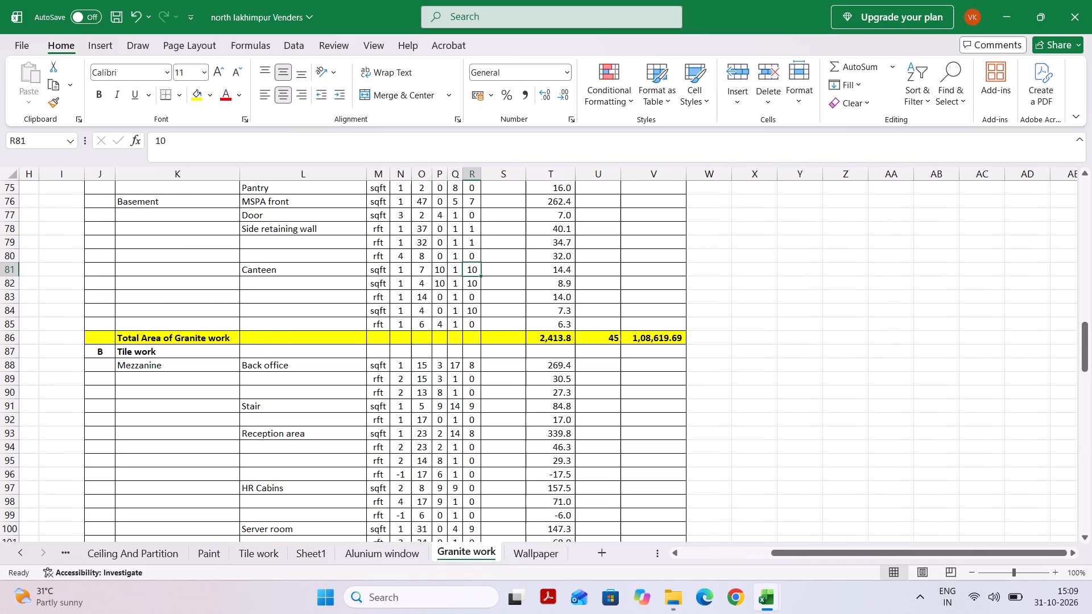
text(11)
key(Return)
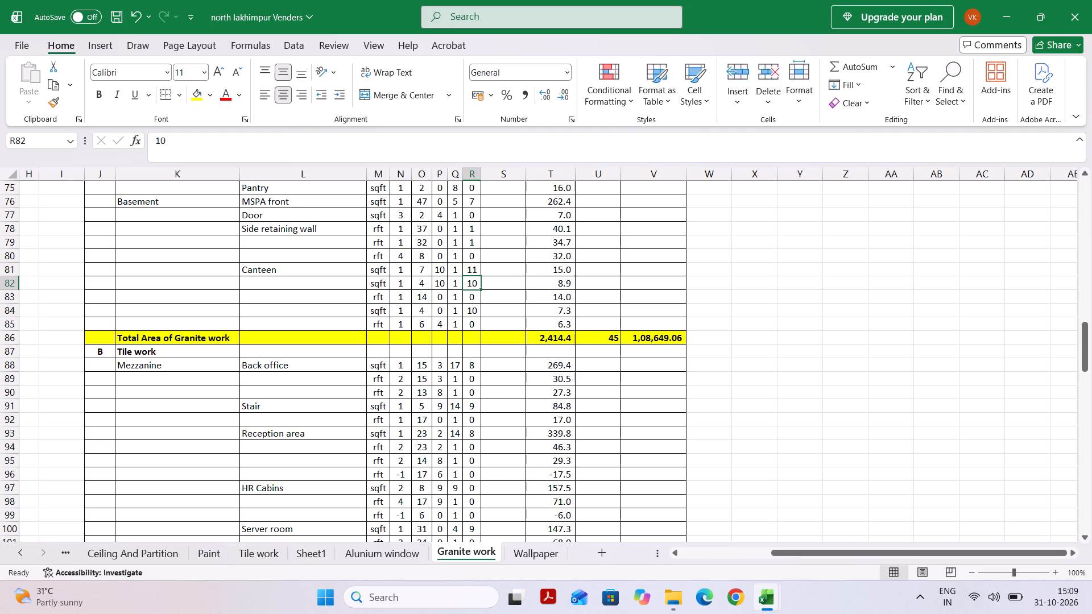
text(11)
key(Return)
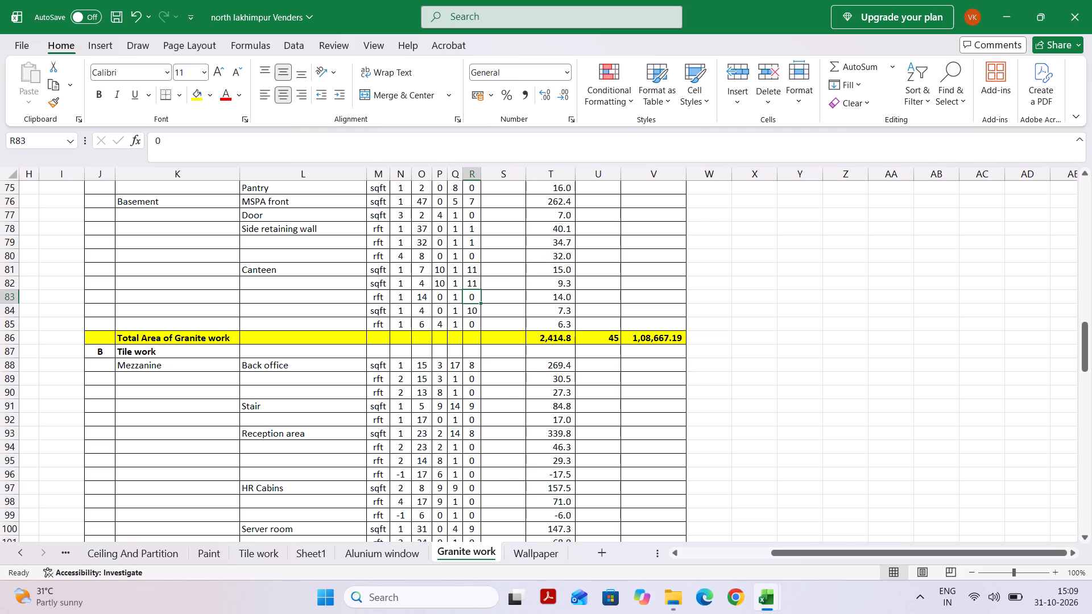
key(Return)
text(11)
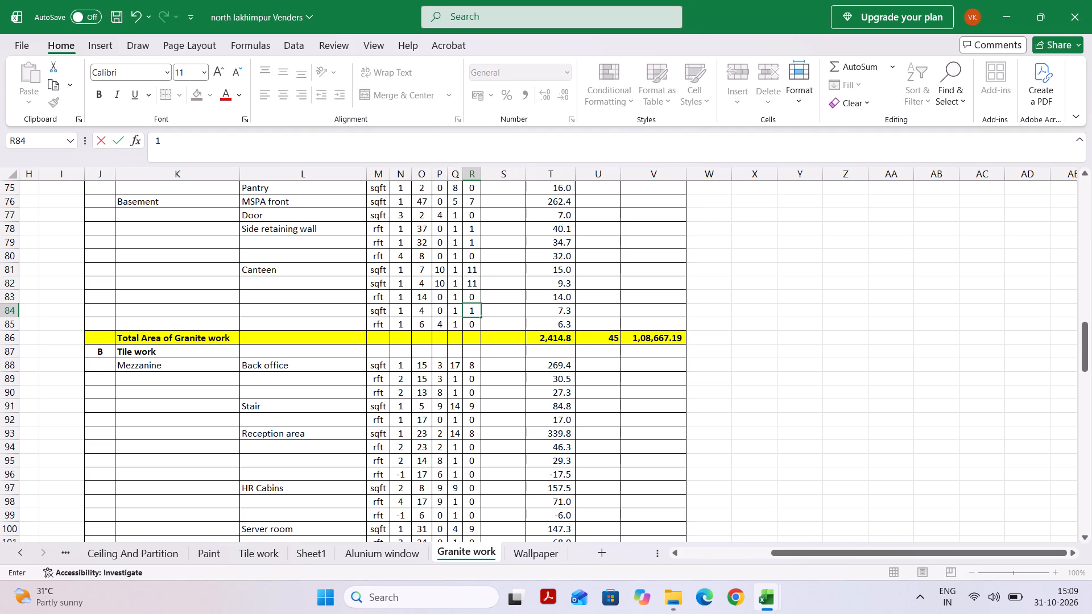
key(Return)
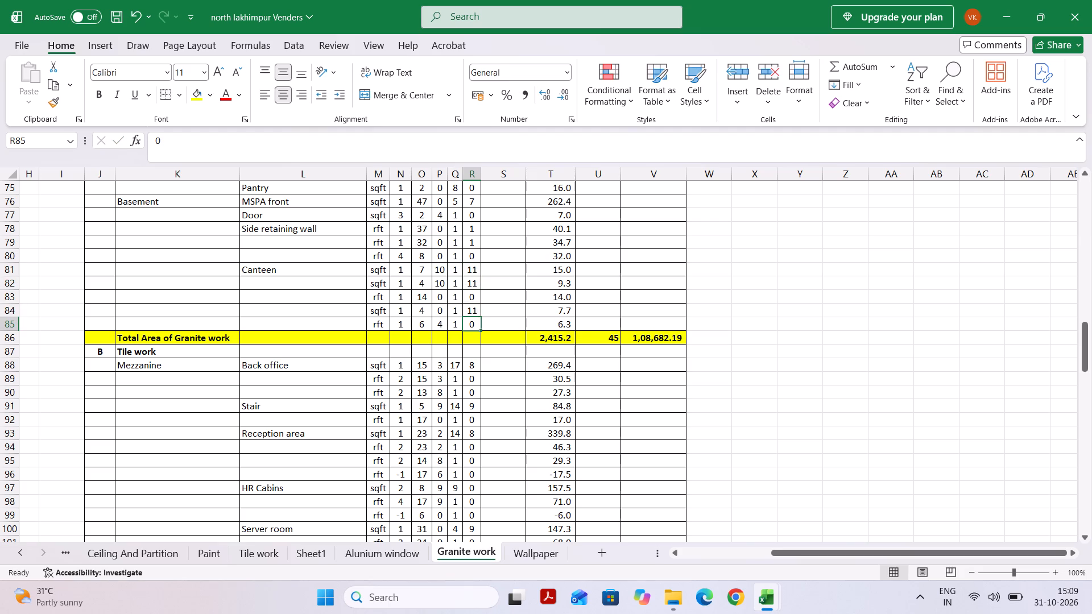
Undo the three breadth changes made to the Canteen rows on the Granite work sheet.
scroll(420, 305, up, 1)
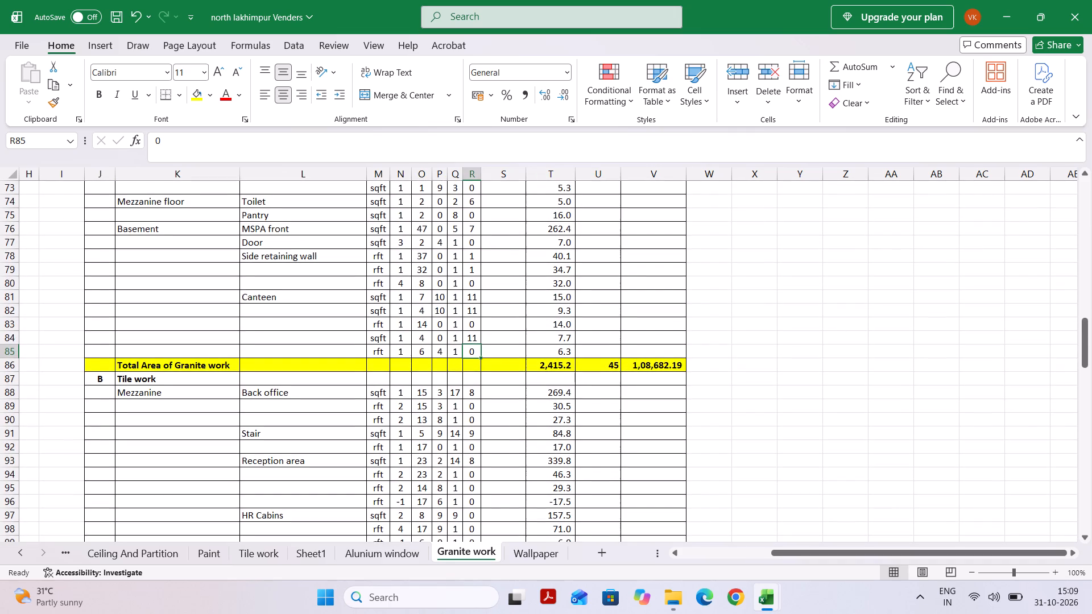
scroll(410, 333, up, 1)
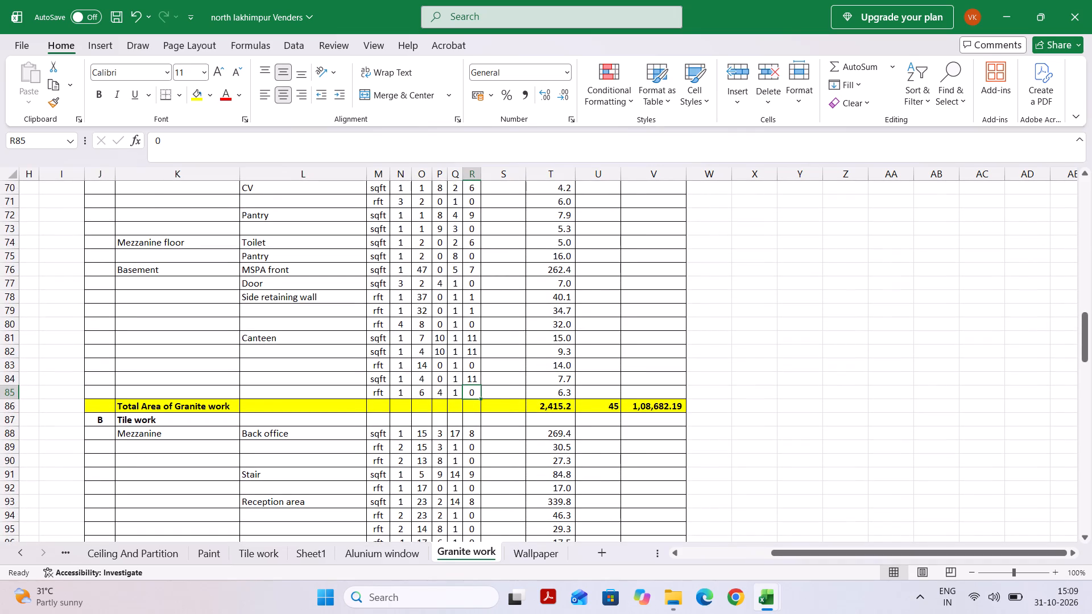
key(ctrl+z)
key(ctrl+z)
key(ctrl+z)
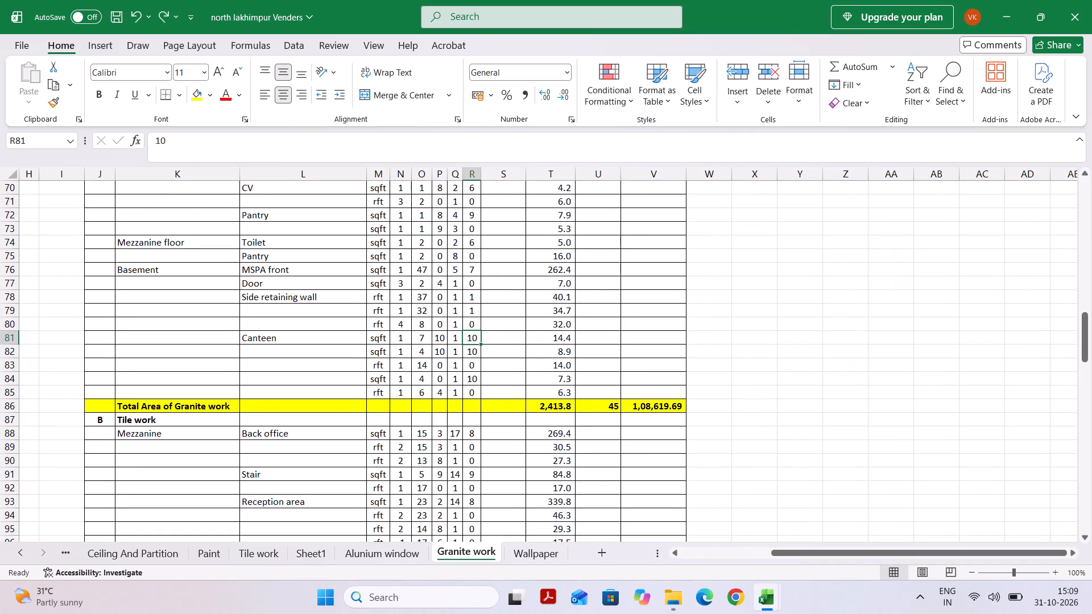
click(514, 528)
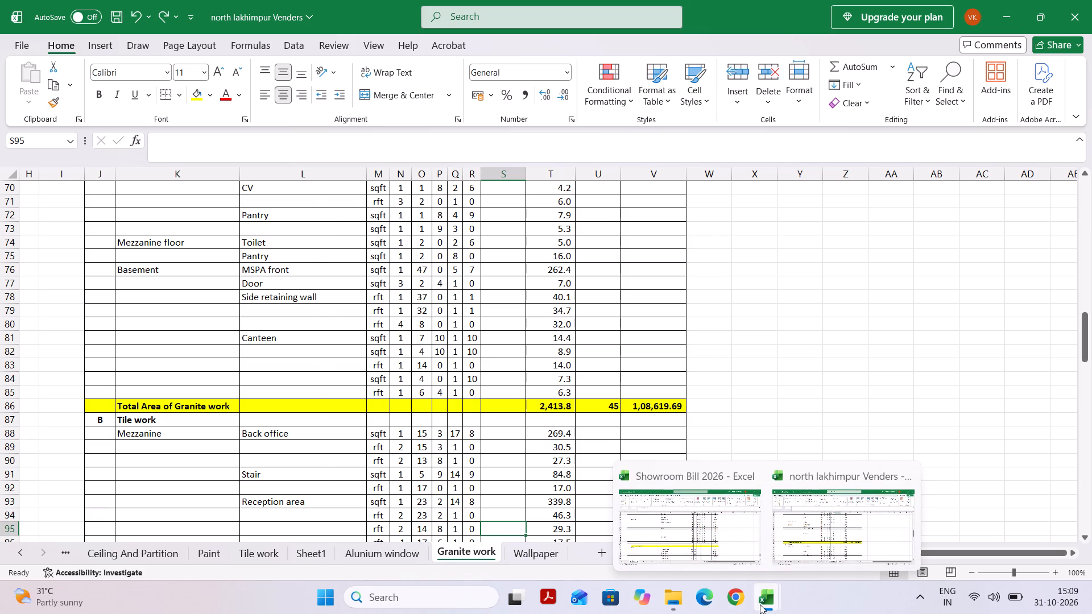
In the Showroom Bill 2026 workbook, set the breadth inches of the first two basement Molding rows, L422 and L423, to 0.
click(676, 533)
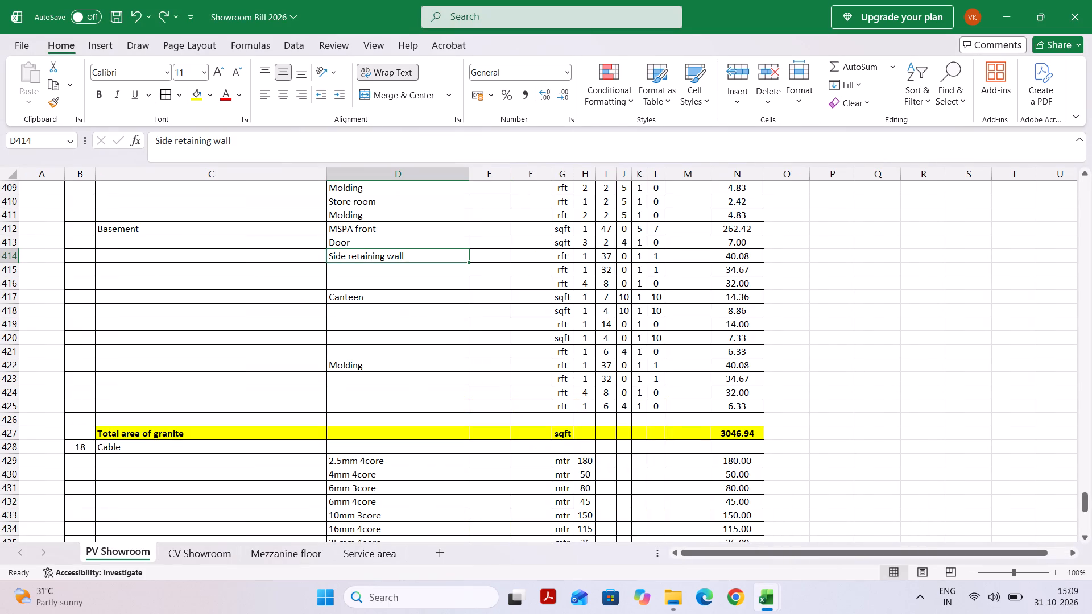
click(655, 298)
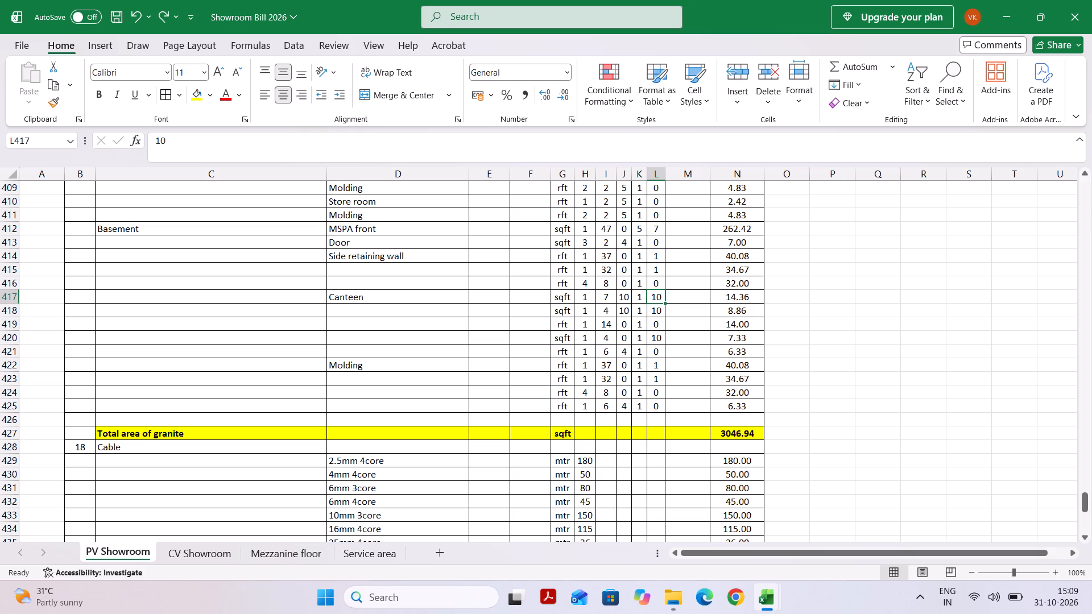
click(656, 371)
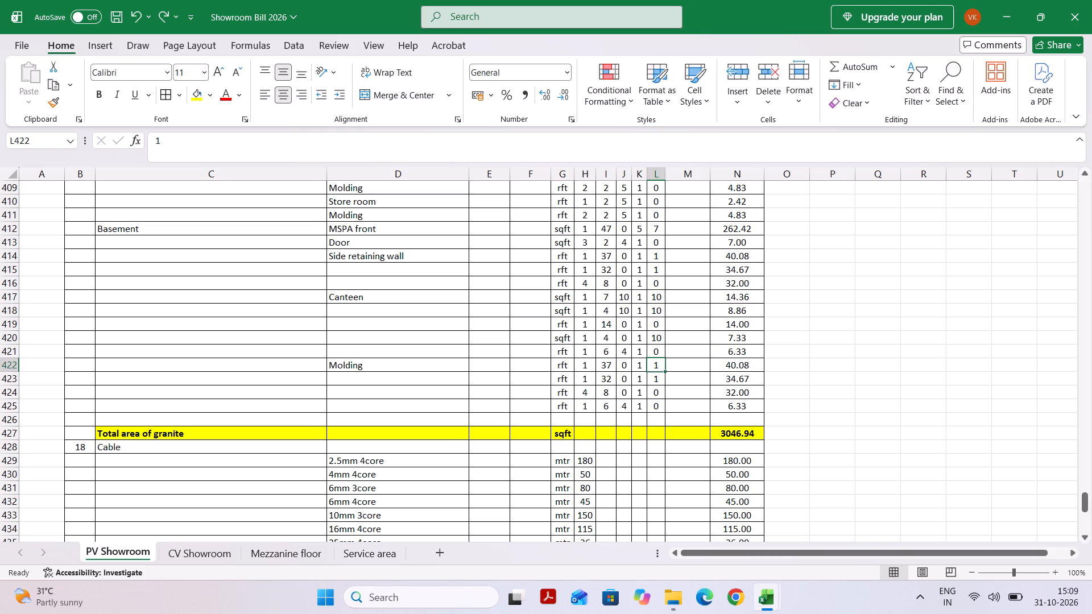
key(0)
key(Return)
key(0)
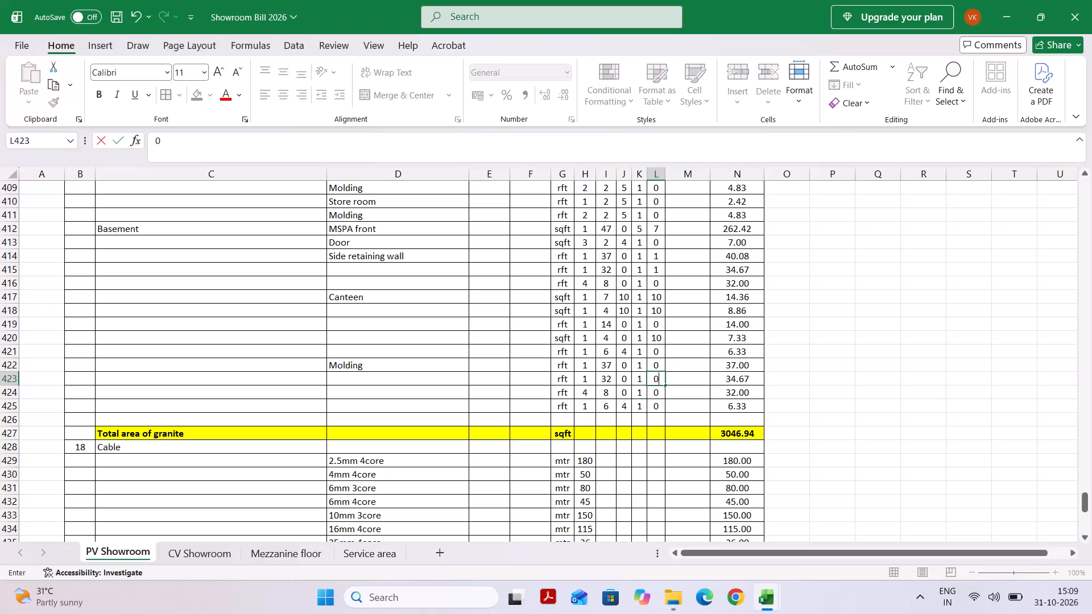
key(Return)
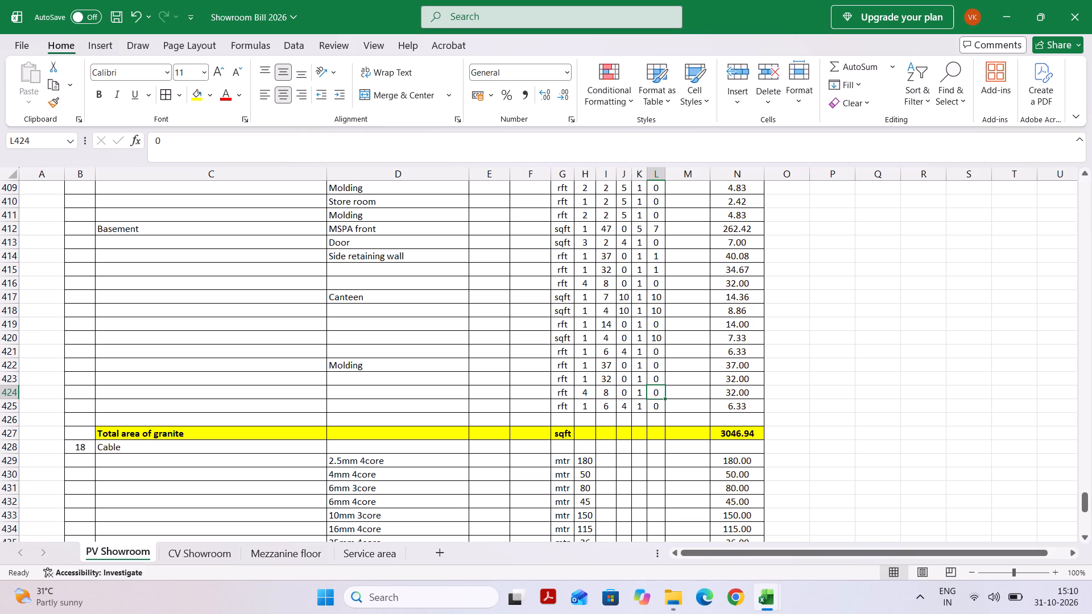
Review the Granite Work entries on the PV Showroom sheet, from the PV Showroom and Front Façade rows to the Basement rows.
scroll(646, 261, up, 2)
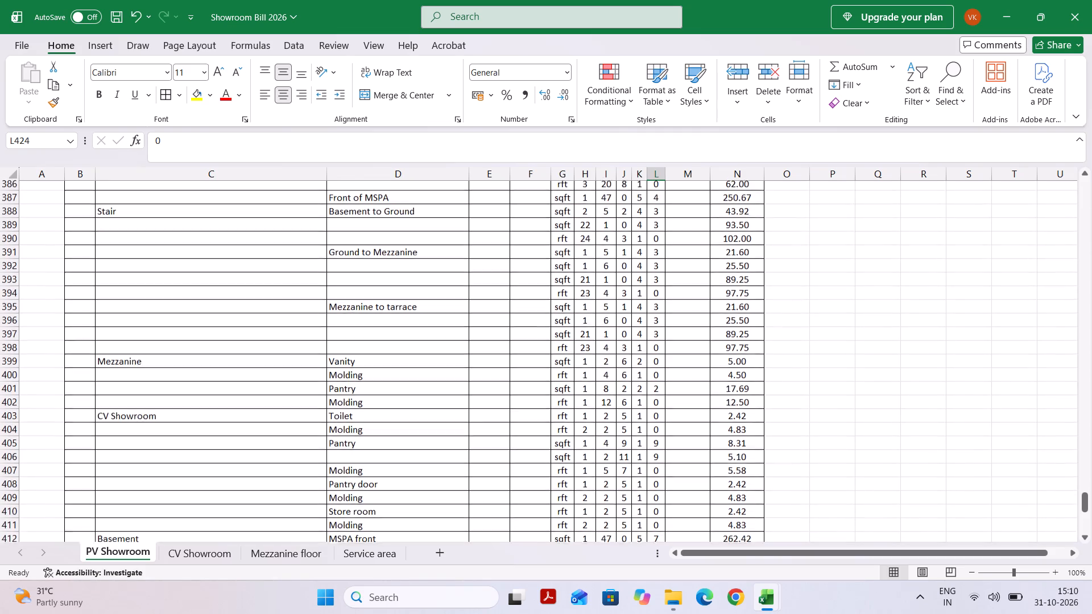
scroll(616, 298, up, 1)
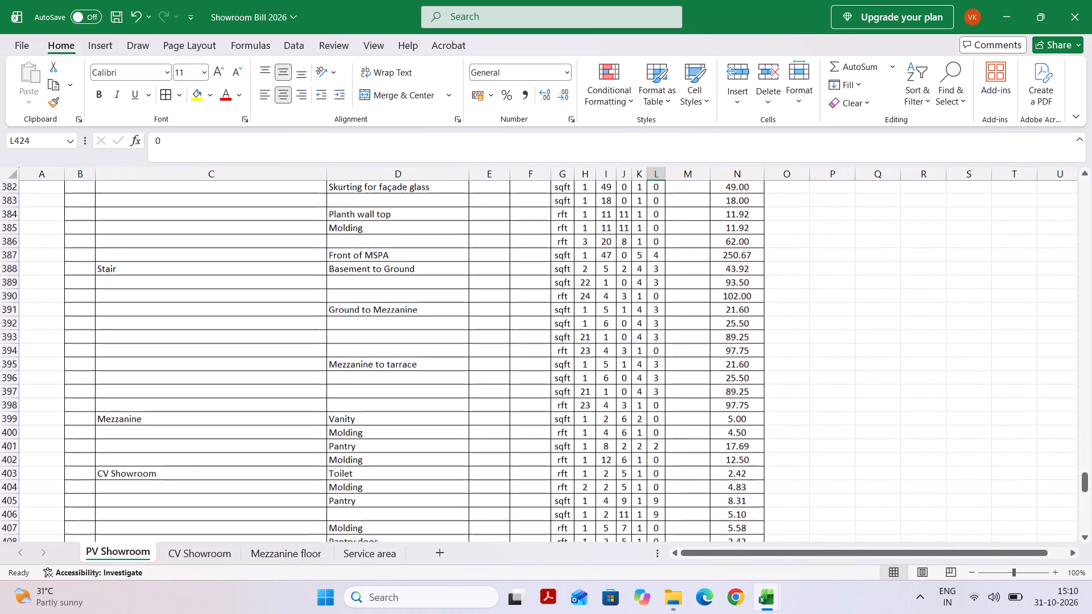
scroll(616, 298, up, 1)
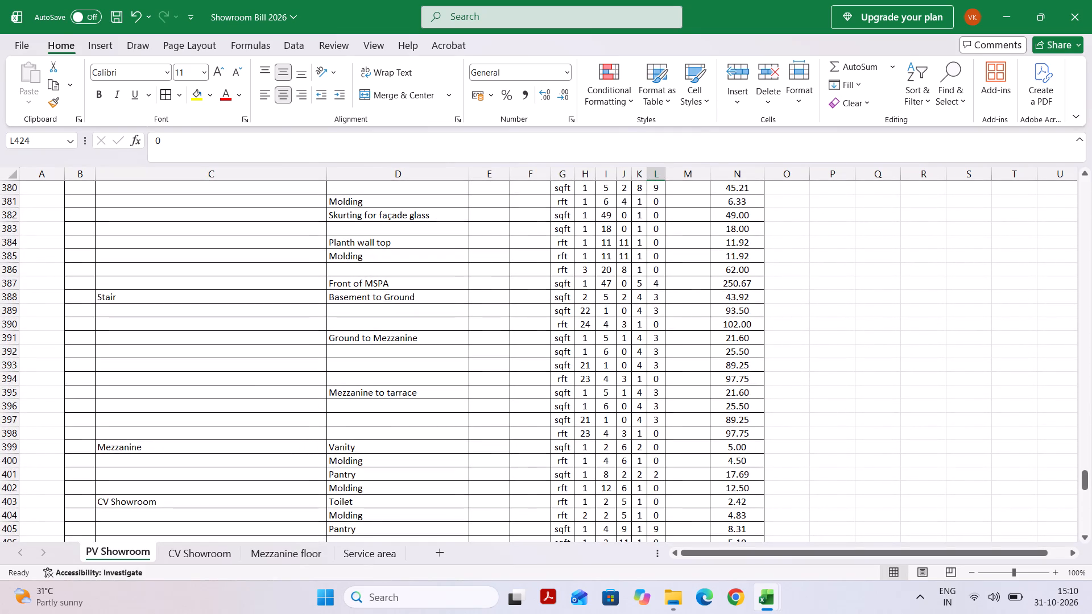
click(522, 321)
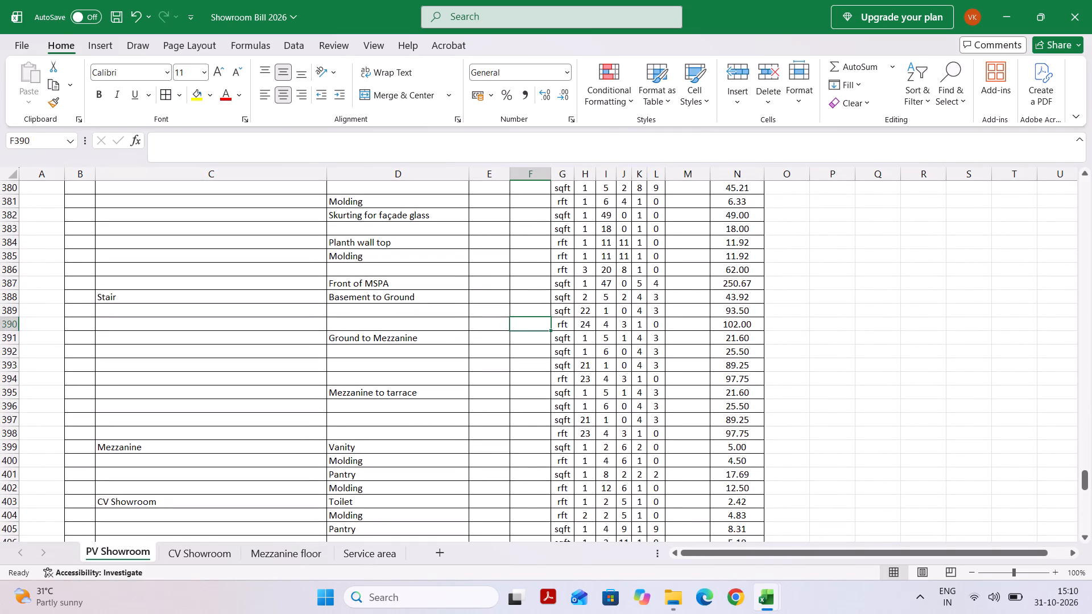
scroll(522, 321, up, 2)
scroll(522, 321, down, 3)
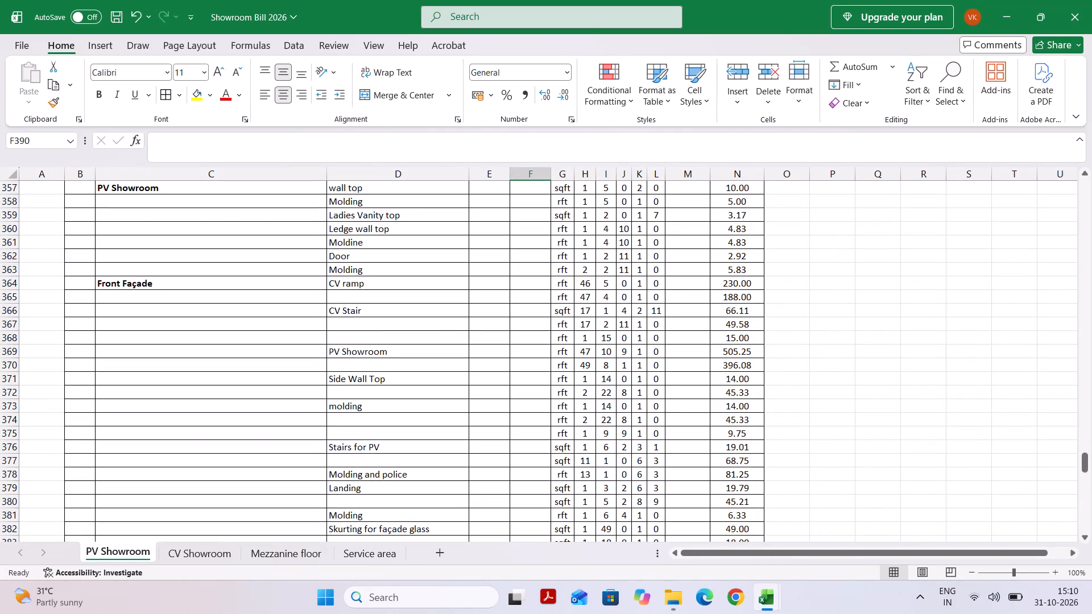
scroll(403, 392, down, 2)
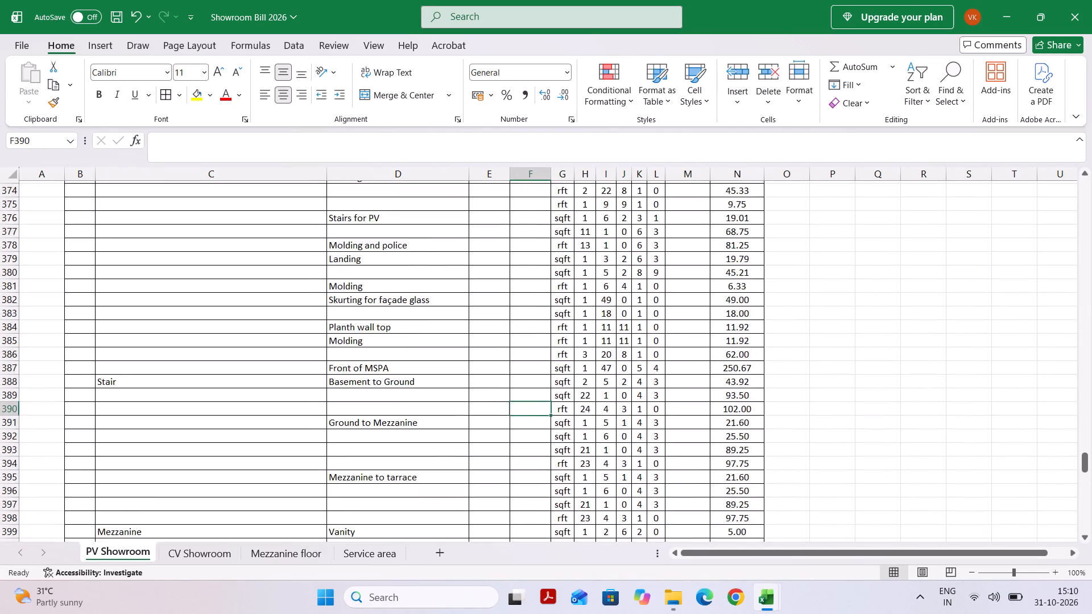
scroll(403, 392, down, 1)
scroll(403, 392, up, 1)
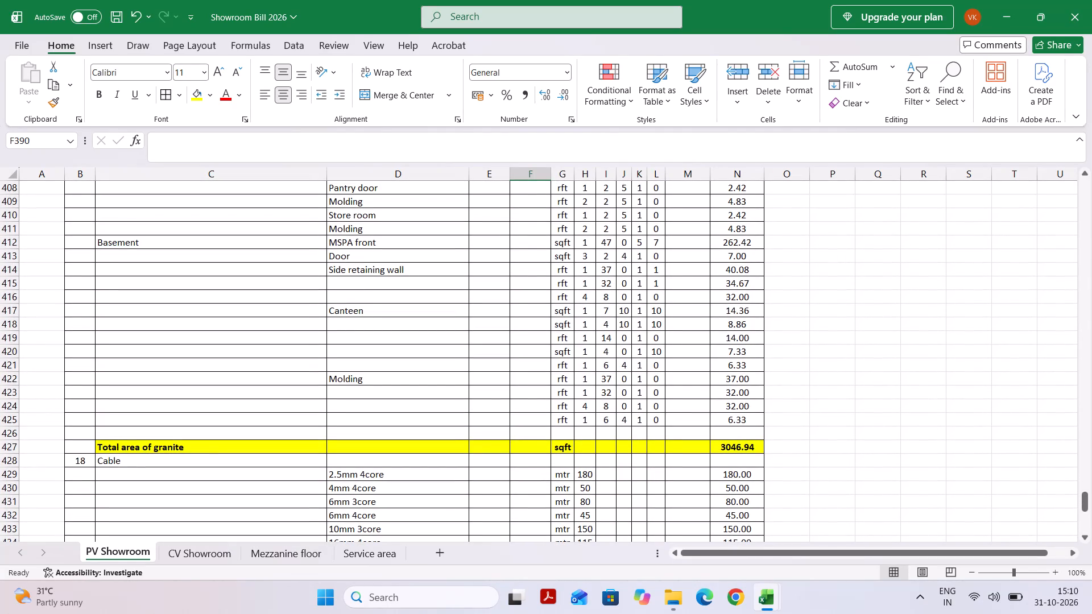
Fill the Basement granite block, C412 to N425, with a light gold theme colour on the PV Showroom sheet.
drag(133, 242, 726, 377)
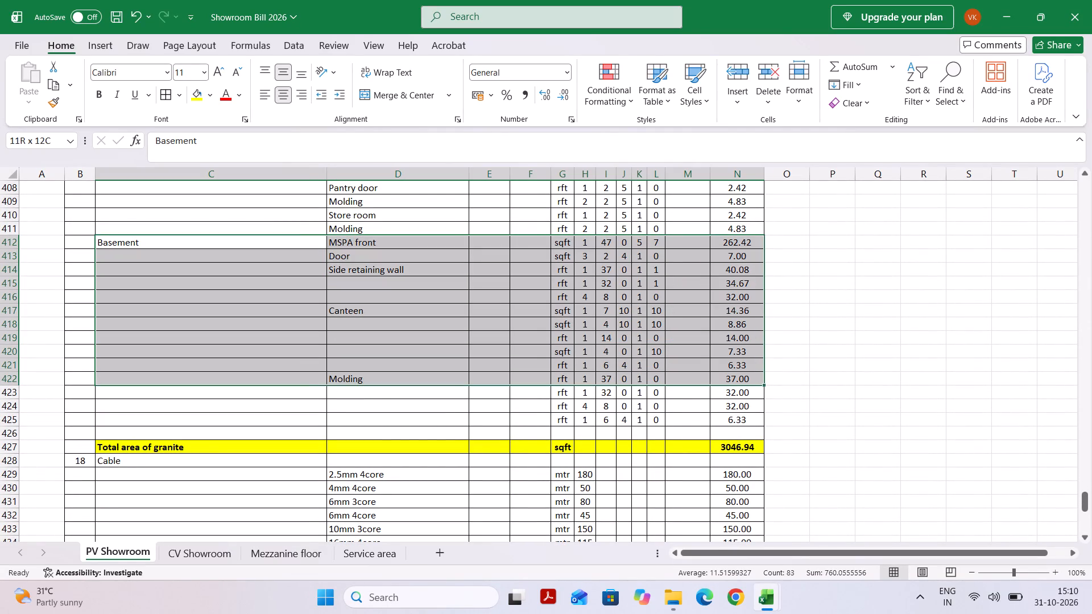
drag(726, 377, 714, 416)
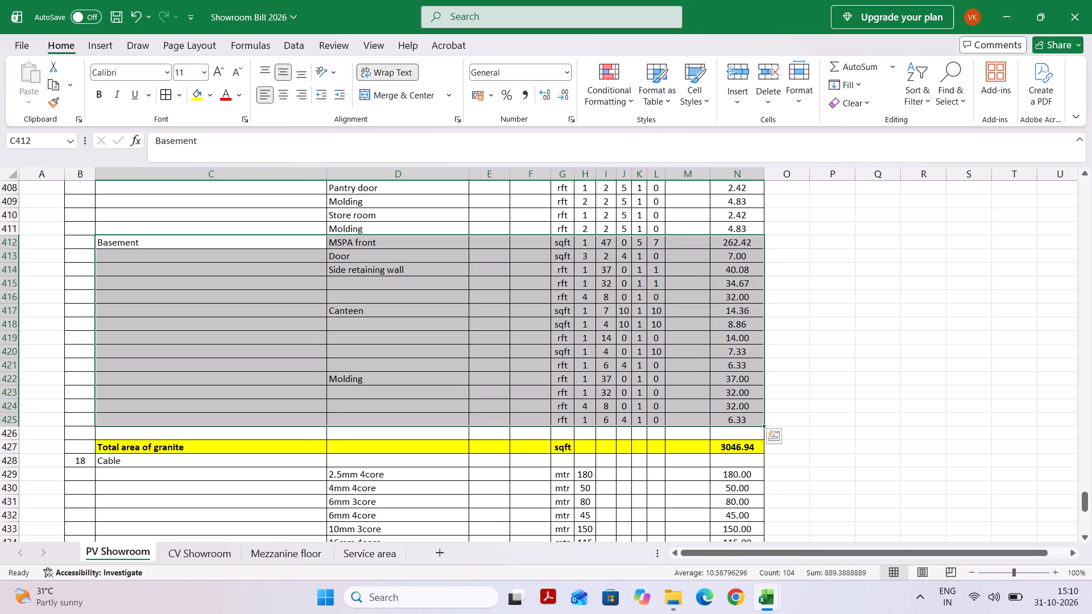
click(212, 89)
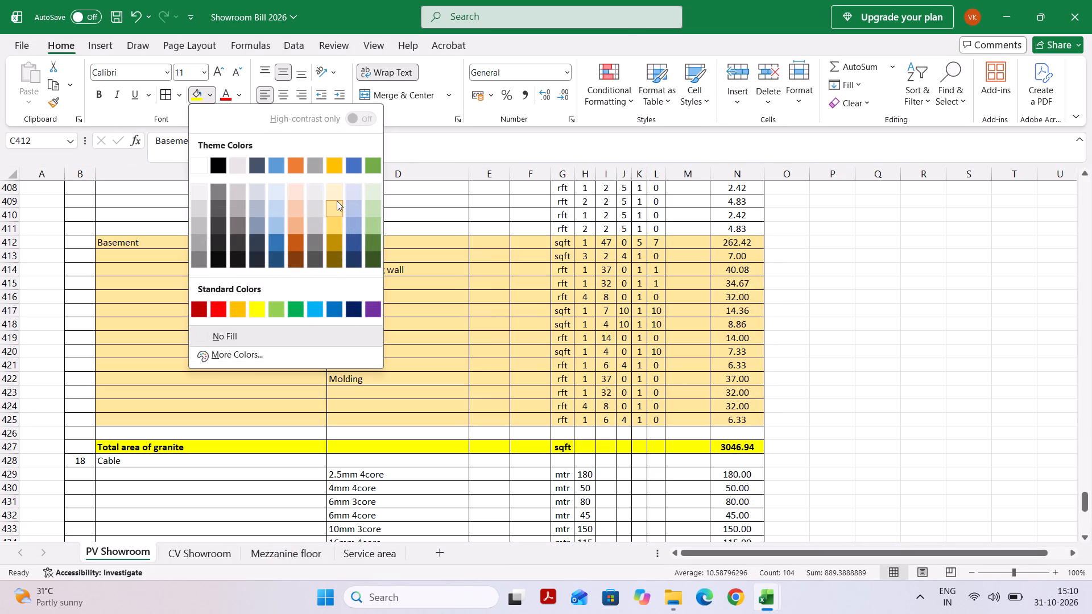
click(337, 202)
Examine the Stair, Front of MSPA and plinth Molding rows of the Granite Work section.
scroll(442, 312, up, 1)
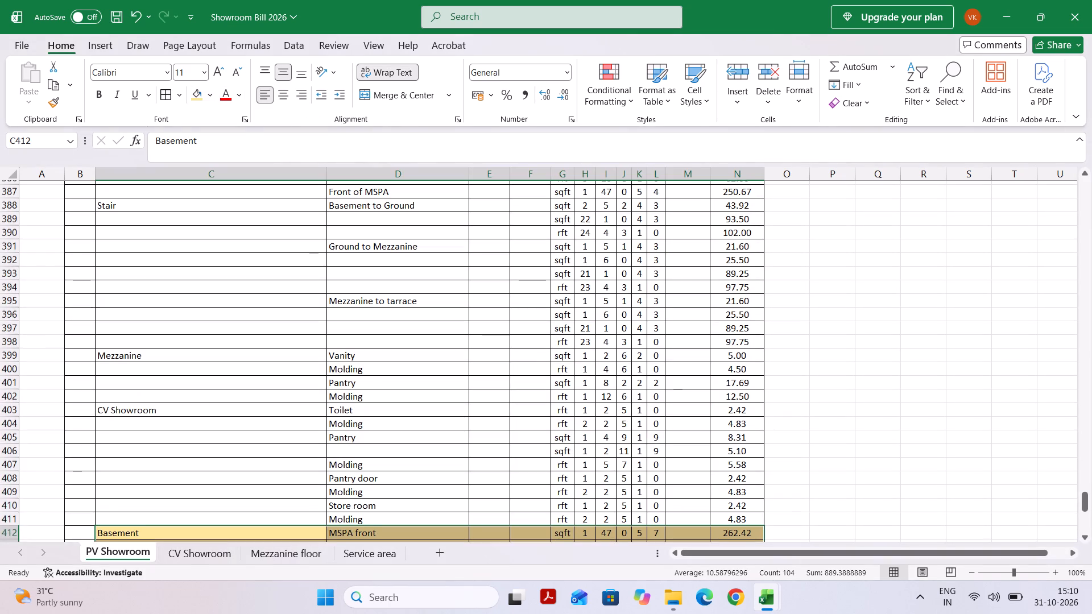
click(416, 297)
scroll(416, 297, up, 1)
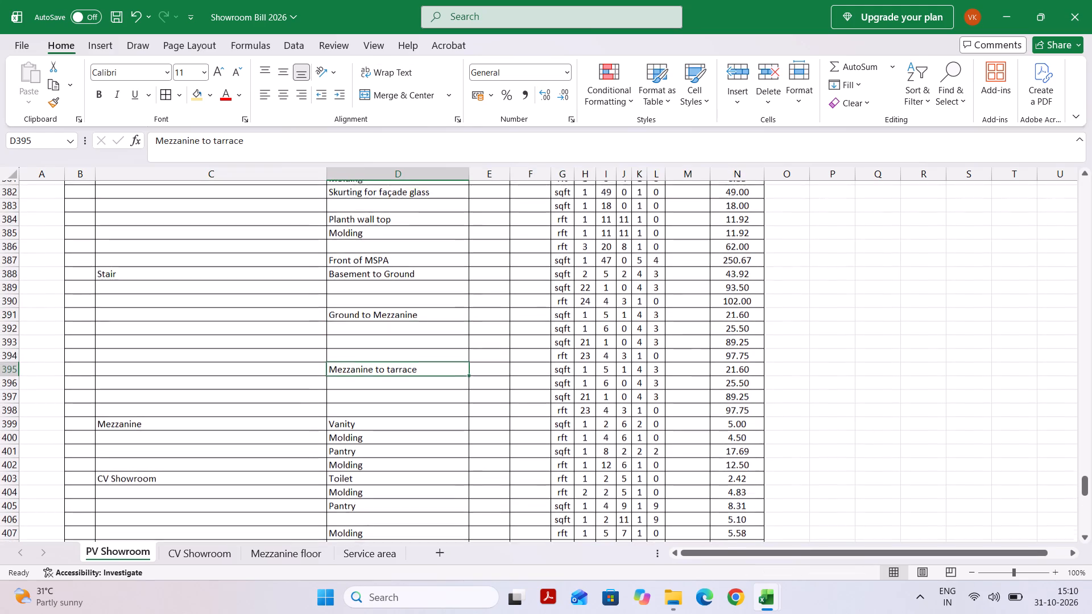
click(416, 294)
click(408, 326)
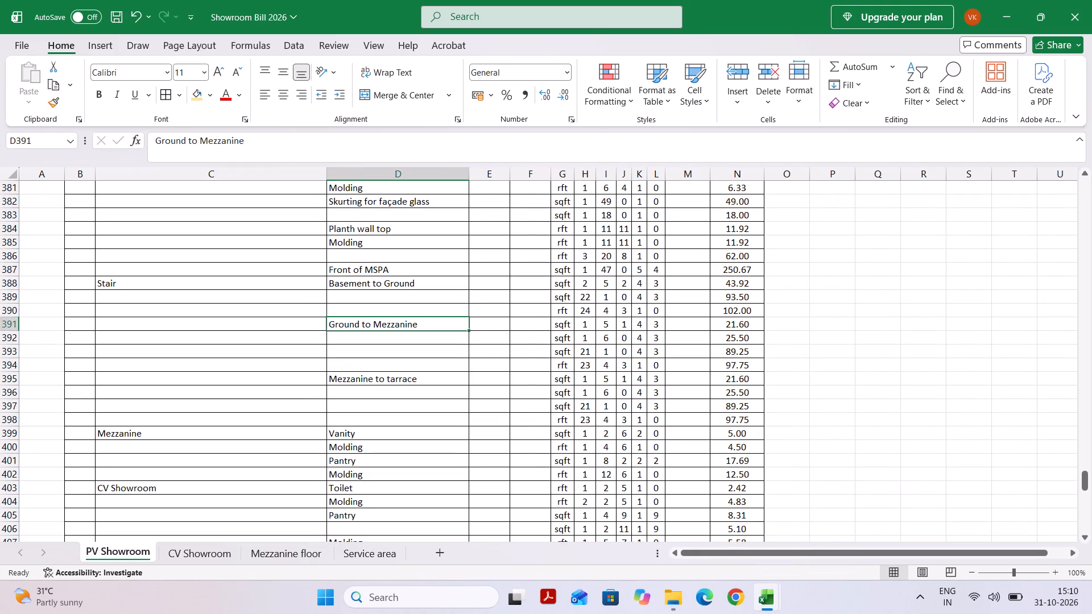
click(410, 380)
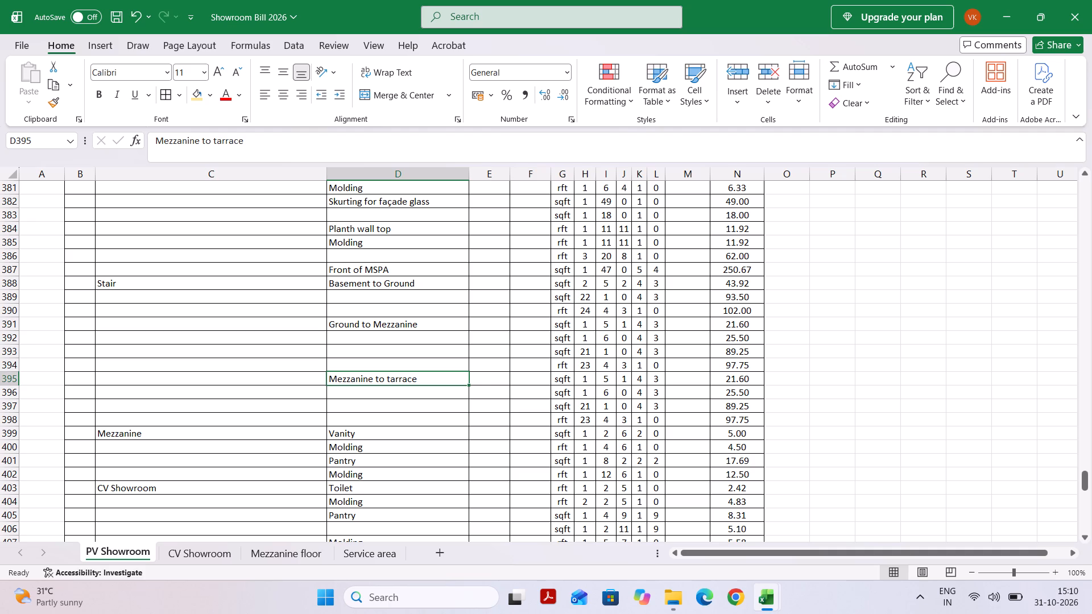
scroll(411, 343, down, 1)
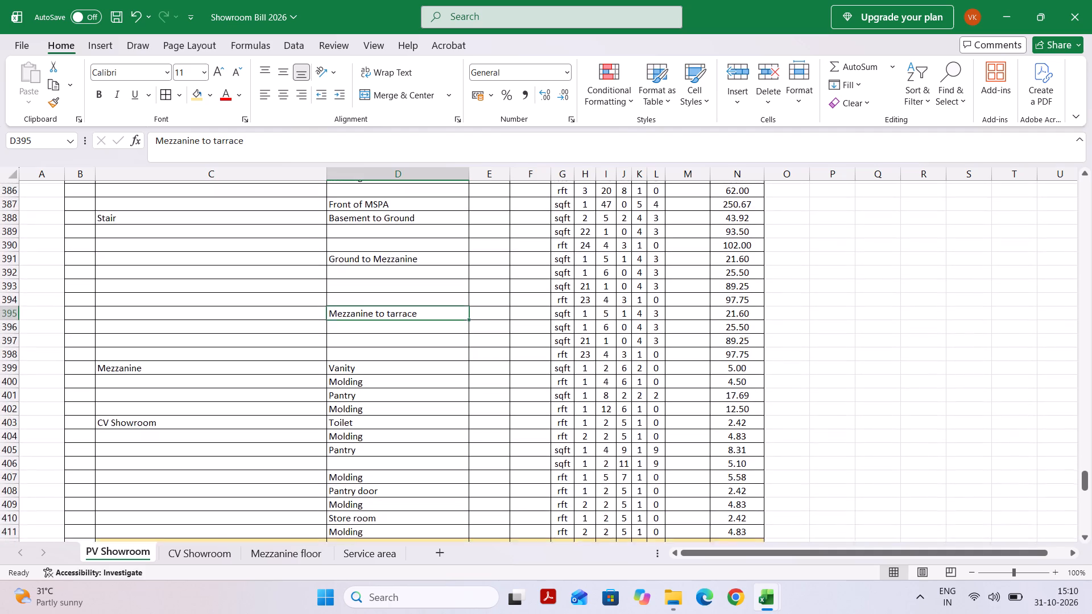
scroll(411, 343, up, 1)
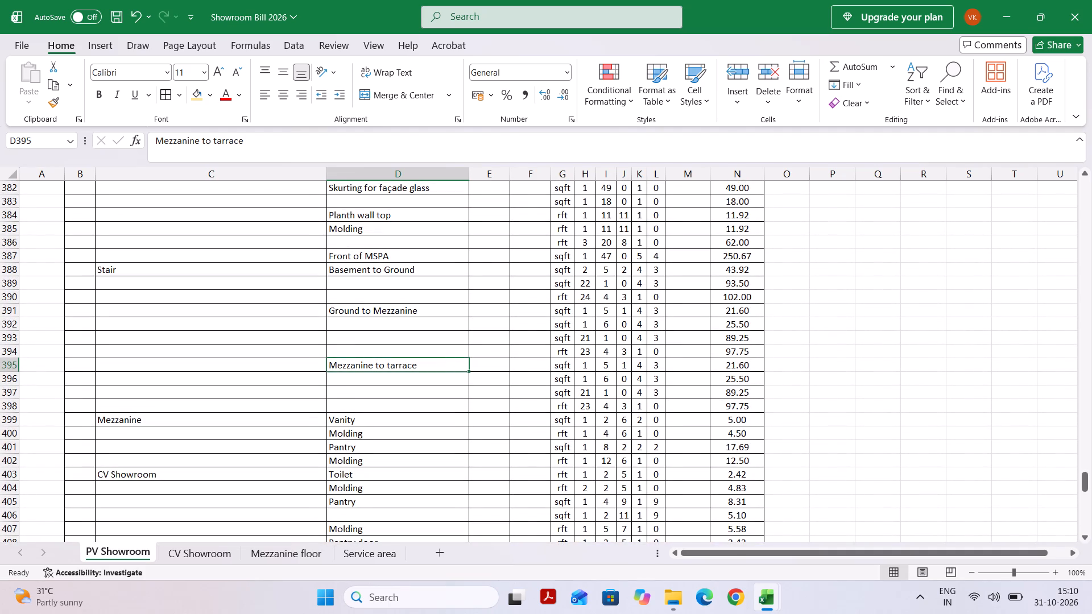
click(412, 253)
scroll(402, 267, up, 1)
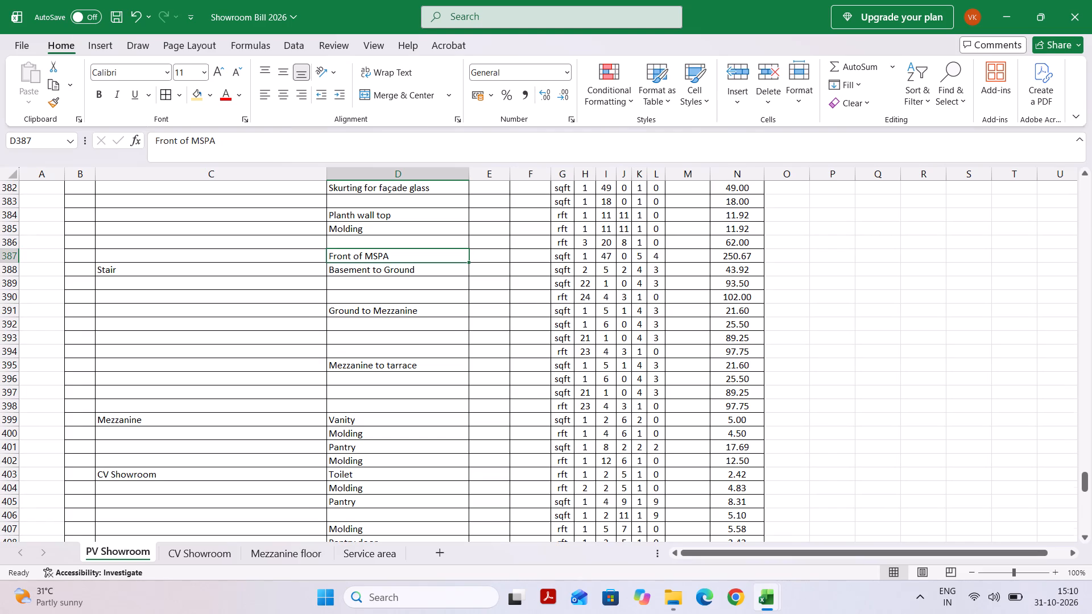
scroll(402, 267, up, 3)
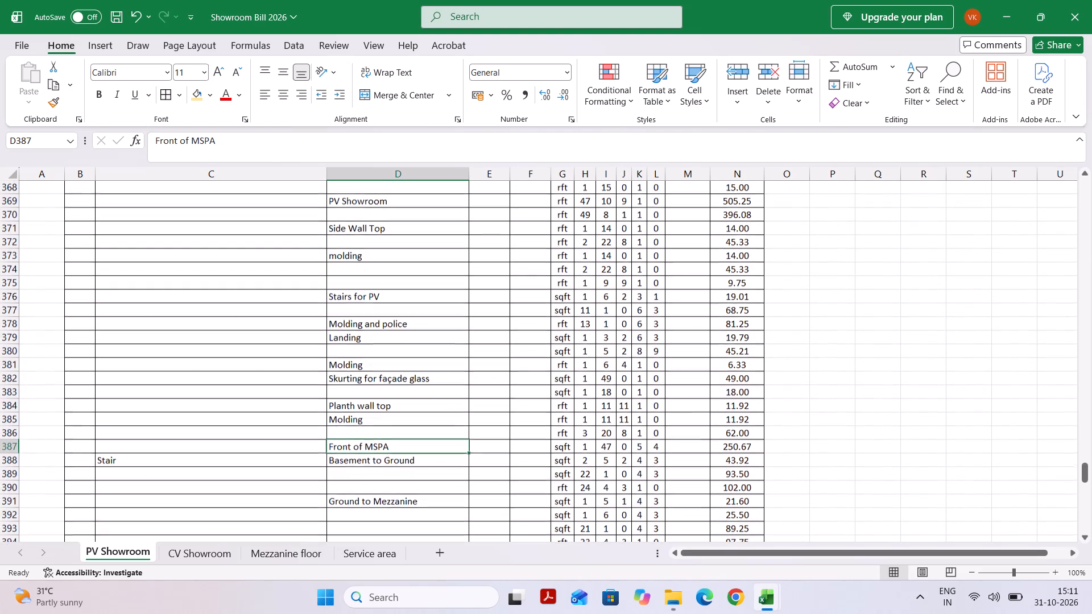
click(340, 424)
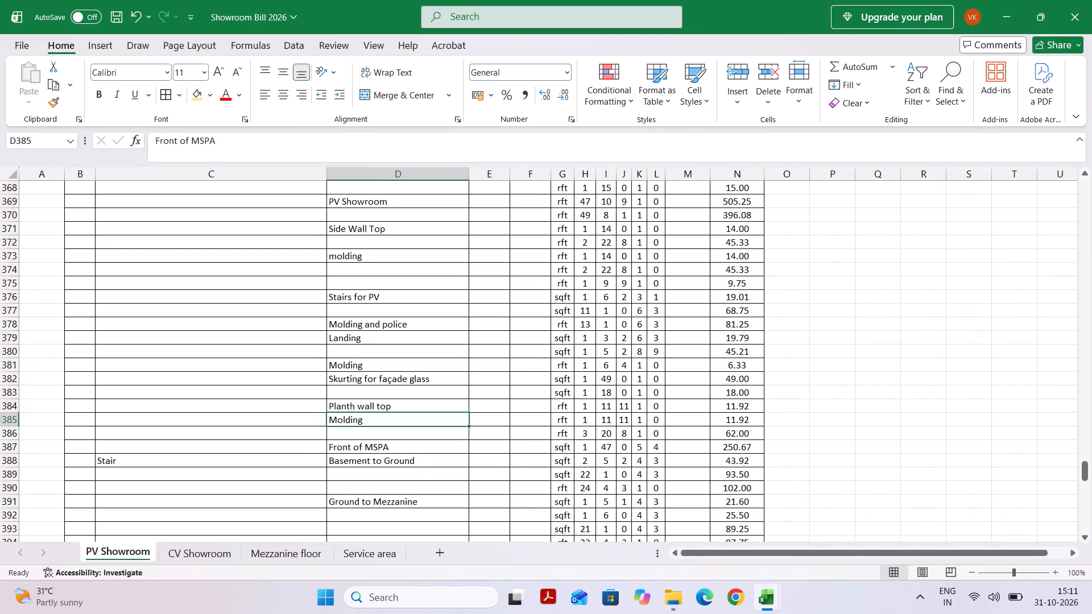
scroll(340, 424, down, 1)
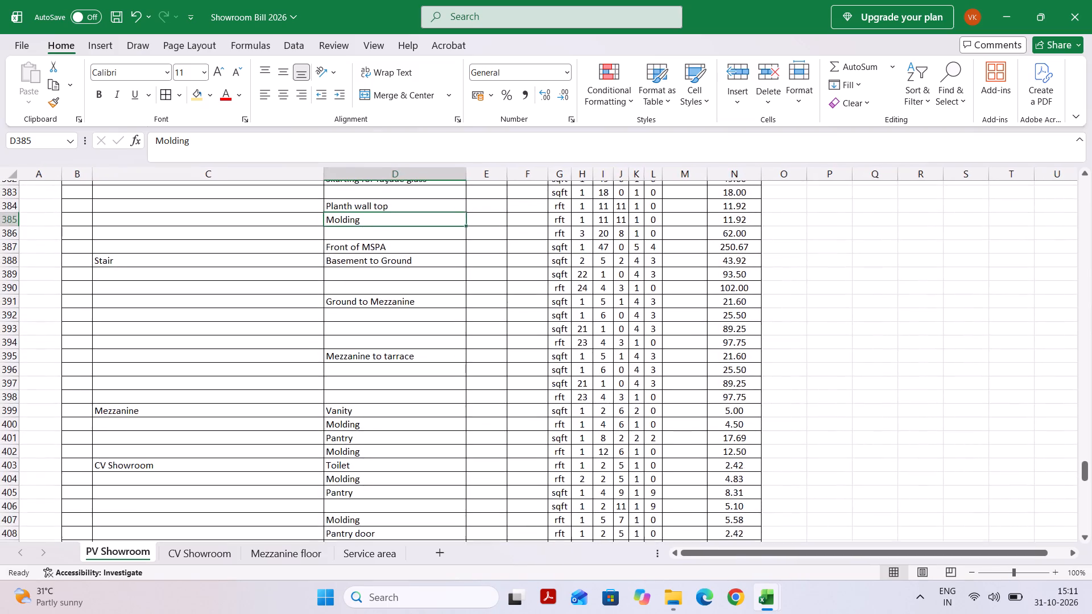
scroll(340, 424, up, 1)
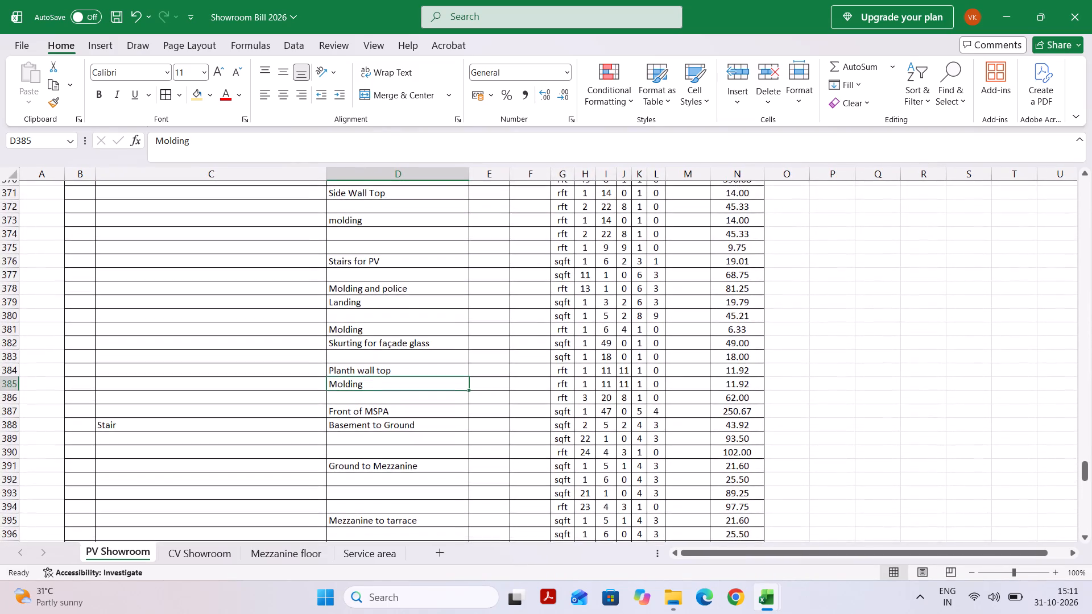
Set the breadth inches of the Front of MSPA row, L387, to 7.
click(364, 408)
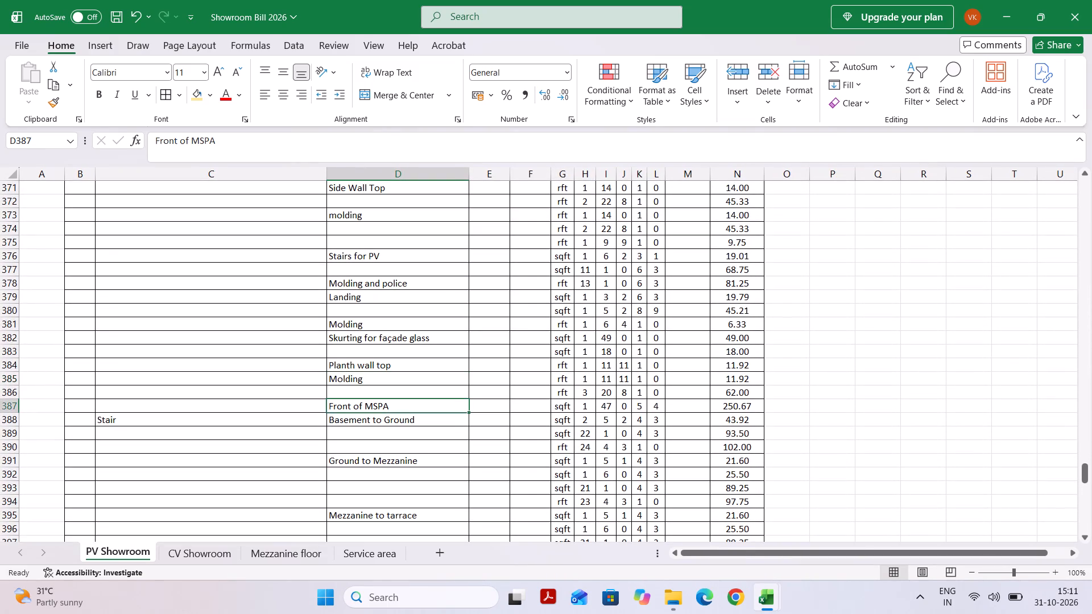
click(653, 409)
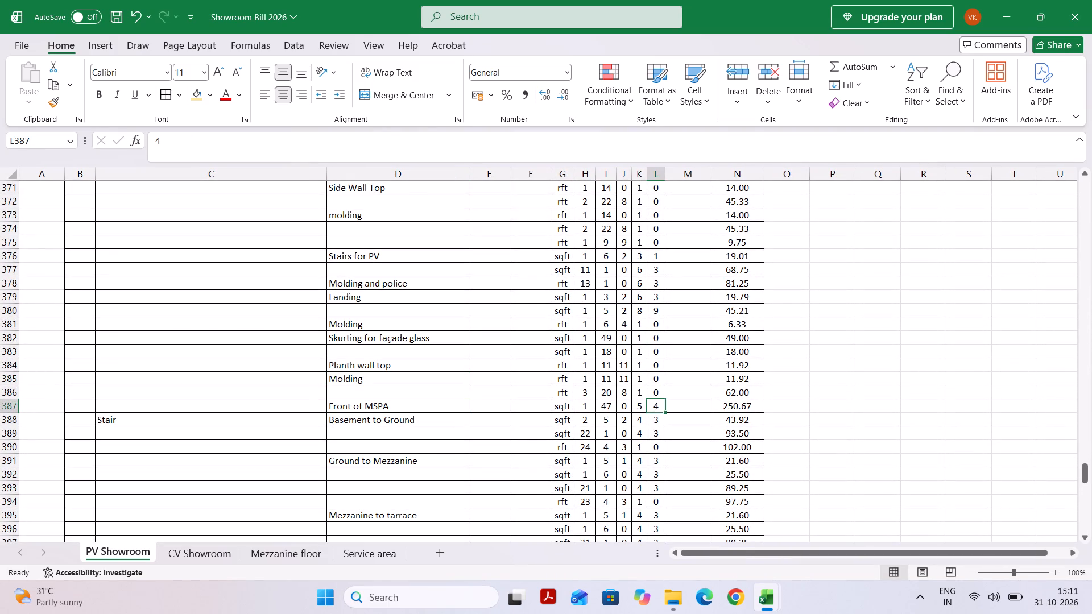
key(7)
key(Return)
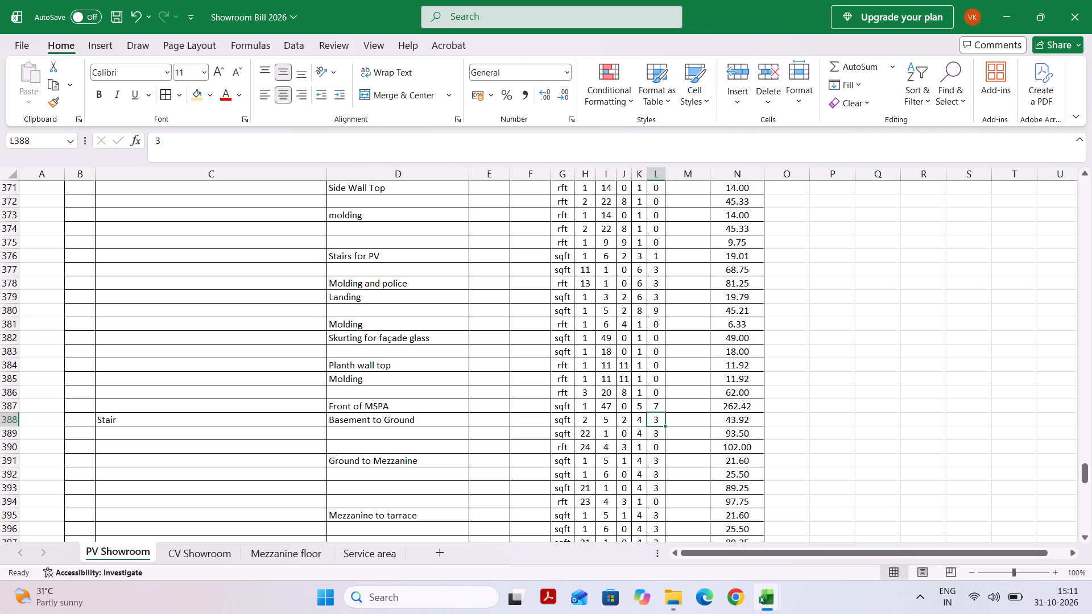
Examine the Granite Work rows from Front Façade through Stair, Mezzanine and CV Showroom, including the Landing and Molding and police entries.
scroll(424, 440, down, 1)
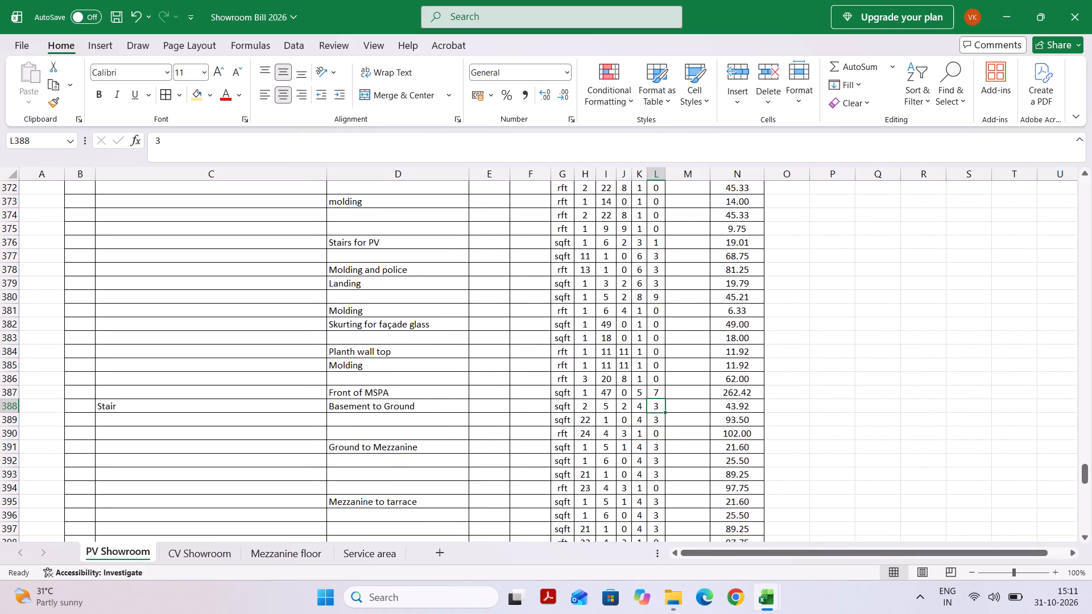
scroll(572, 444, down, 1)
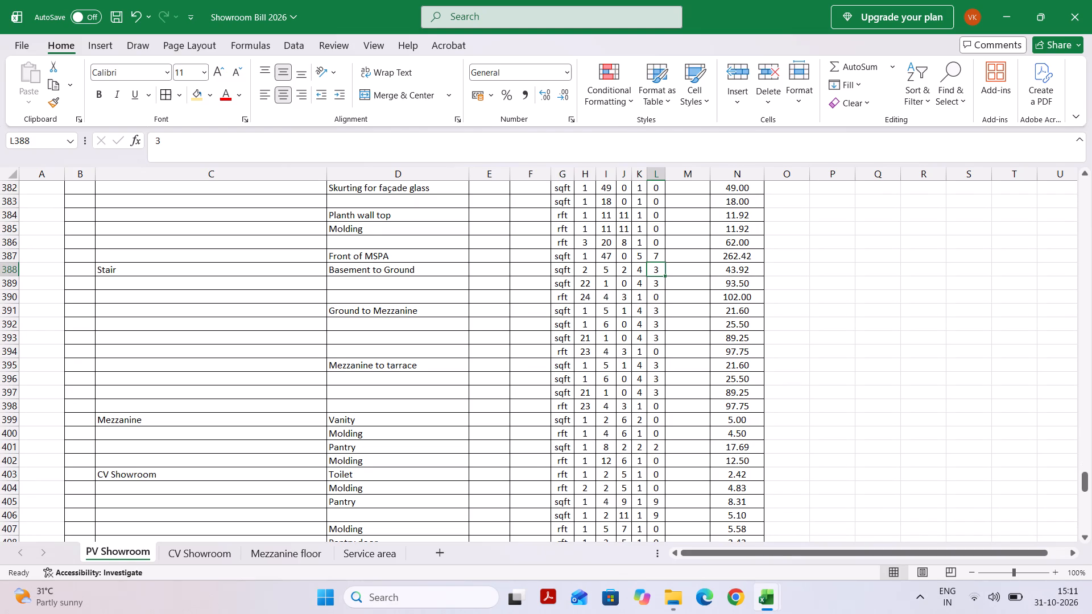
scroll(572, 444, up, 1)
scroll(572, 444, down, 1)
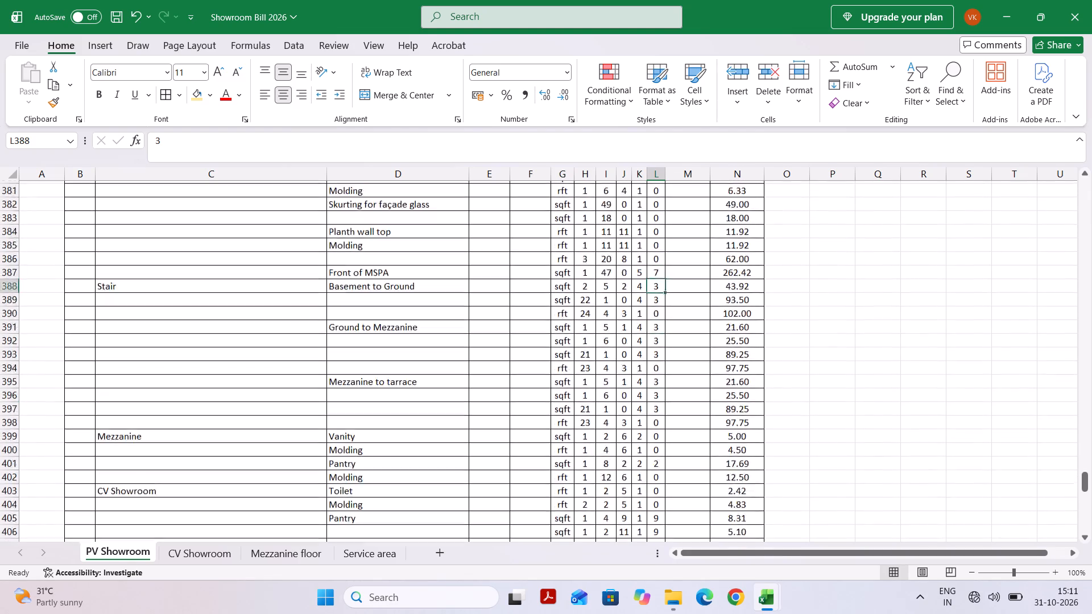
scroll(572, 444, up, 2)
scroll(572, 444, down, 1)
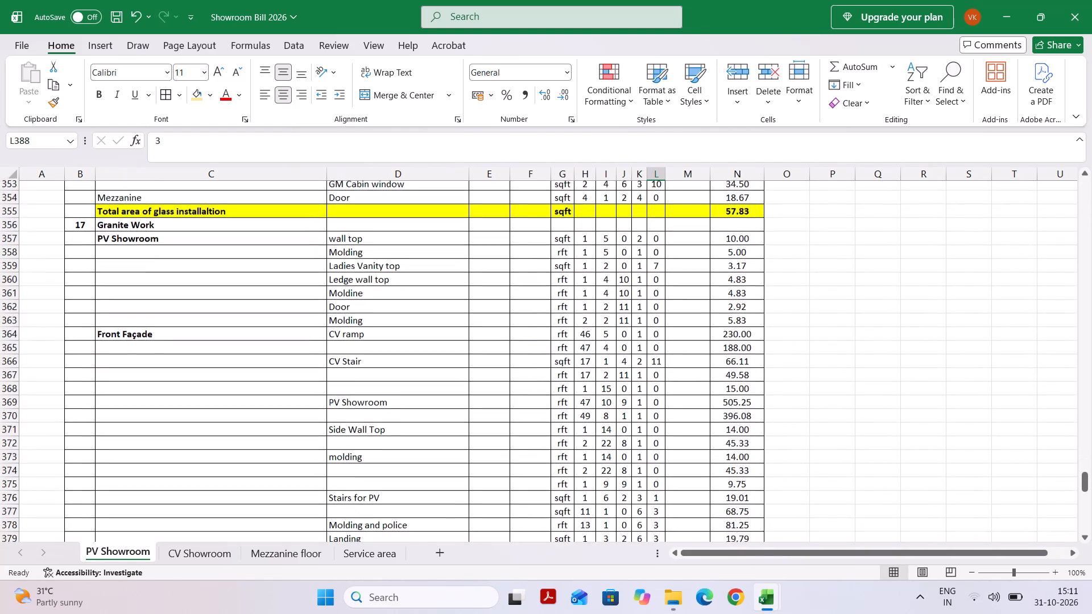
scroll(572, 444, down, 2)
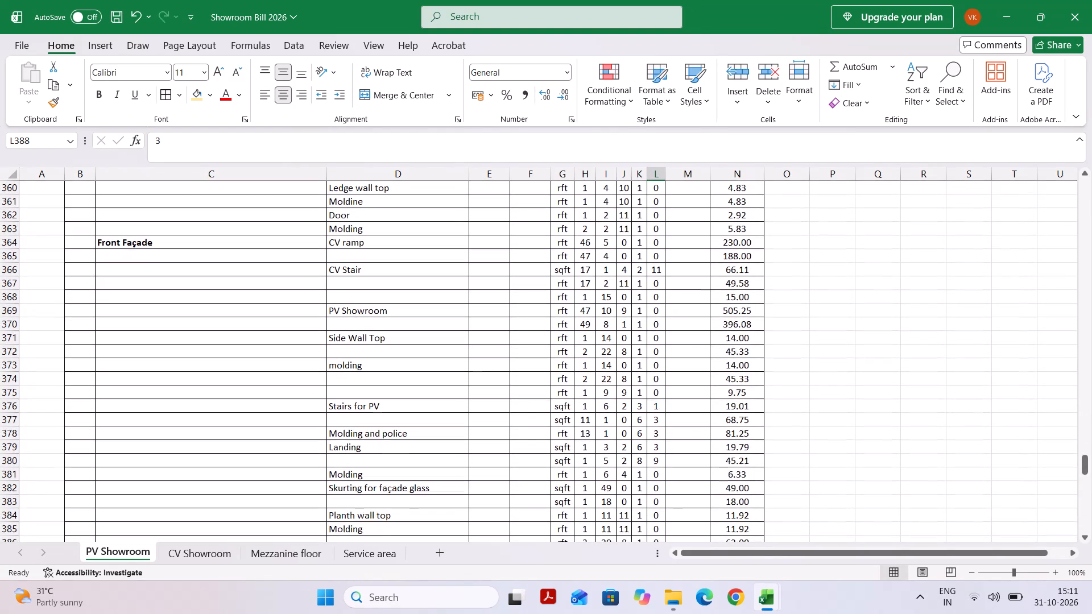
click(415, 447)
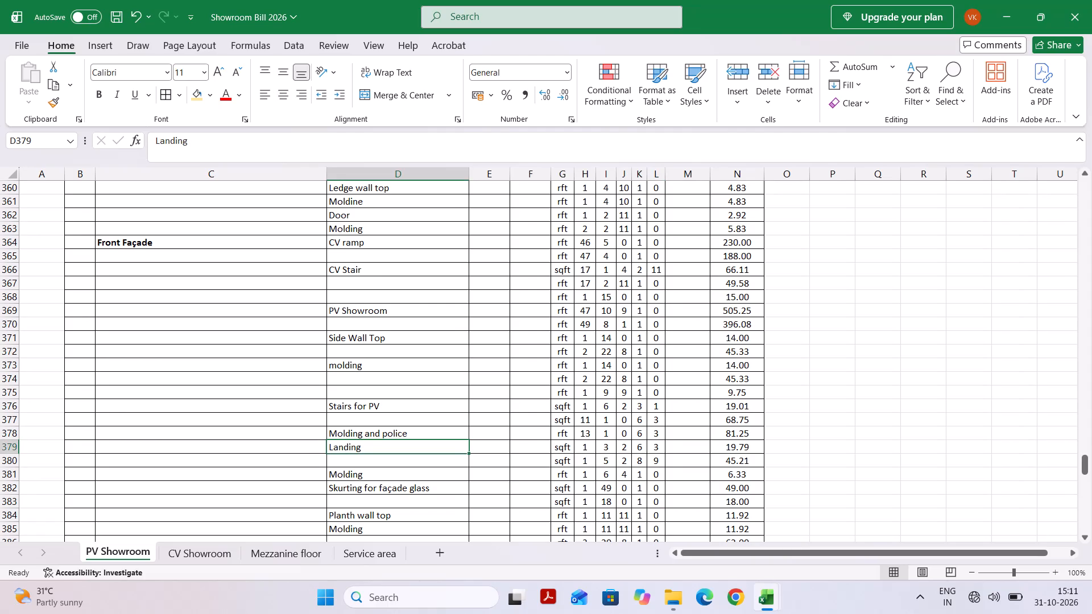
click(421, 439)
click(423, 429)
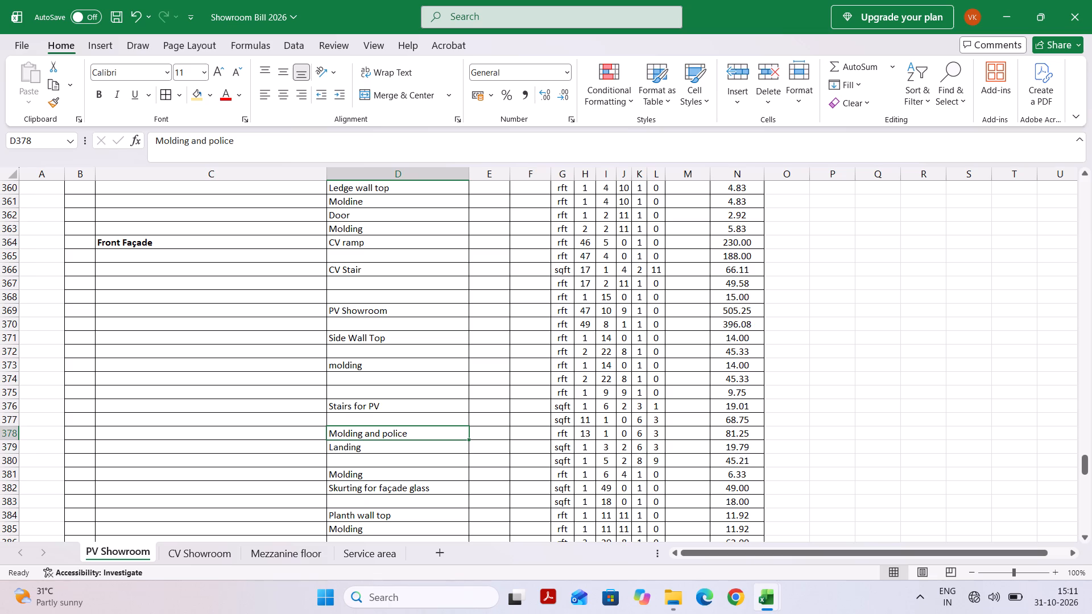
Check the PV Showroom granite entries from wall top to Door, and the Front of MSPA row.
scroll(368, 358, up, 1)
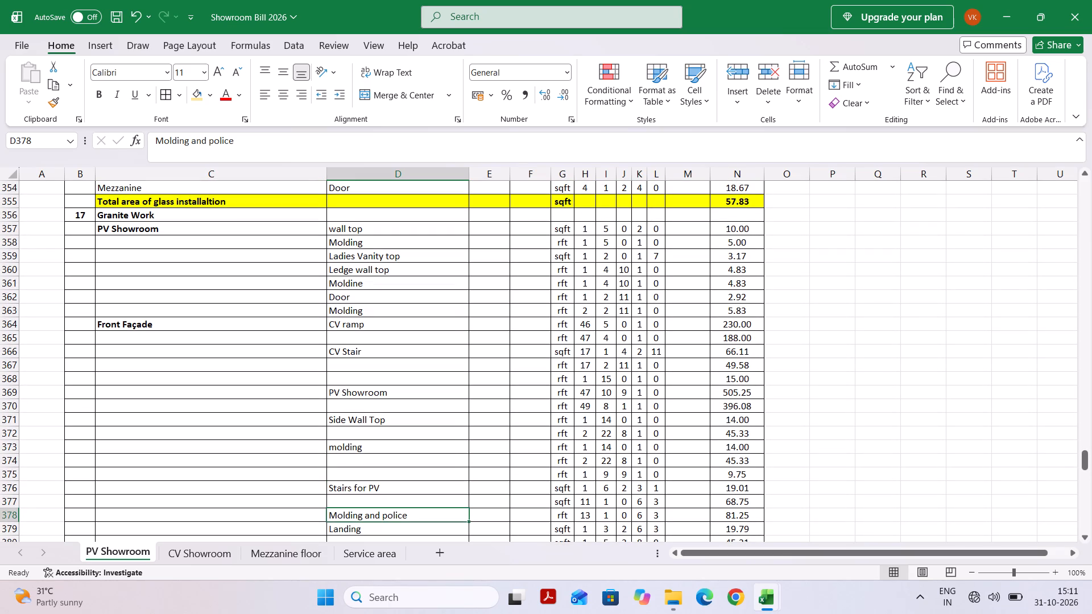
click(367, 227)
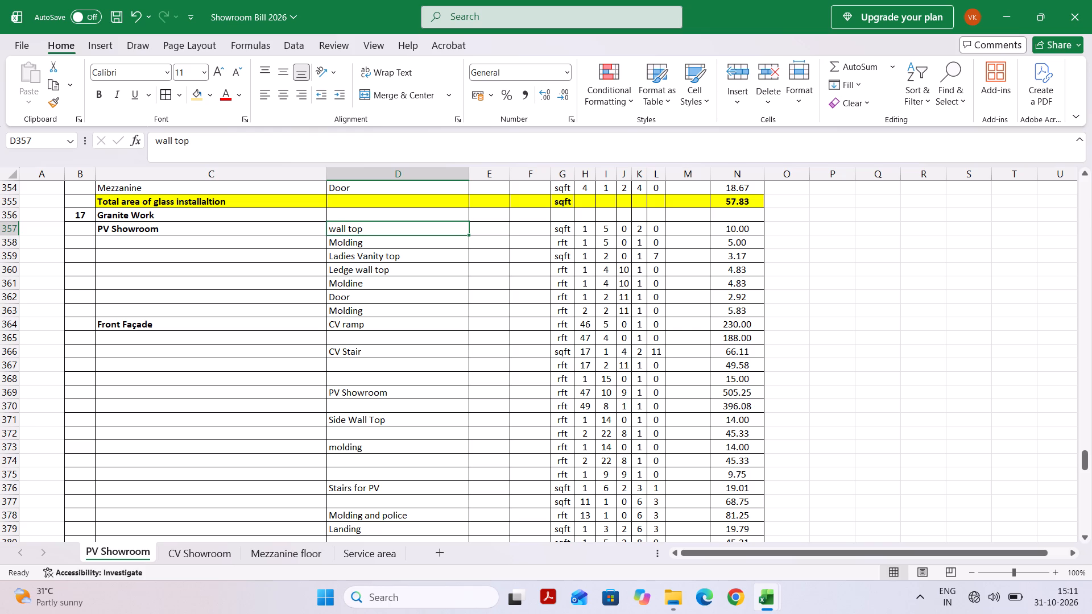
click(380, 244)
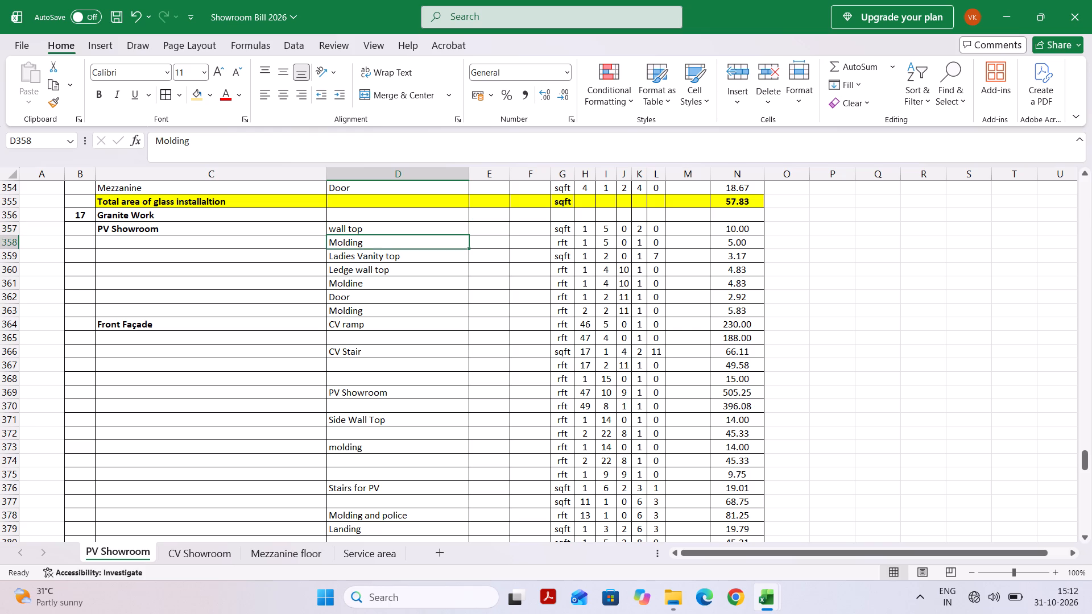
click(381, 262)
click(381, 270)
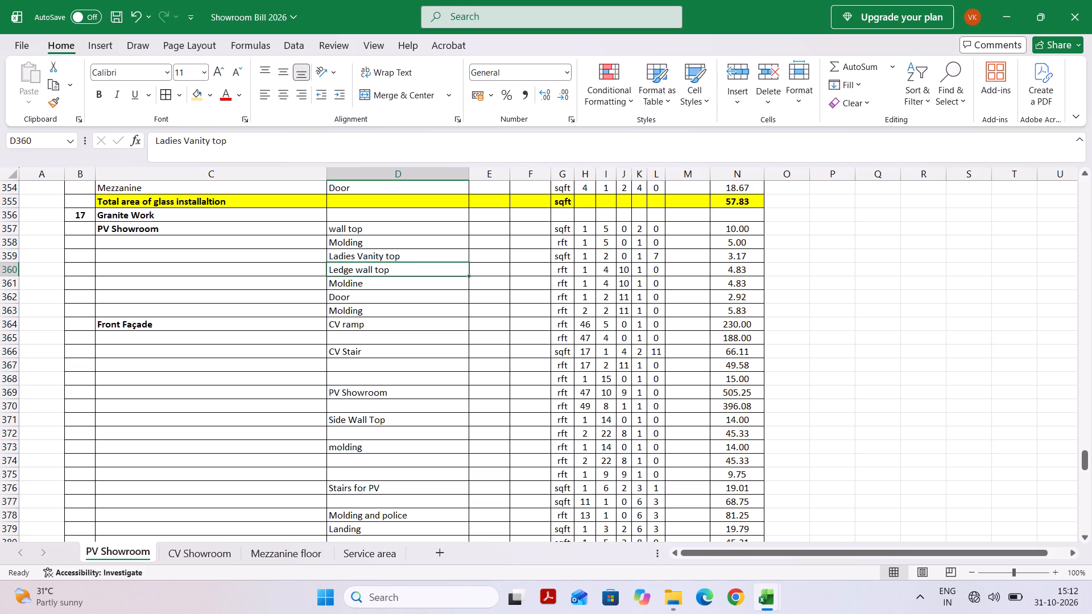
click(381, 293)
scroll(381, 293, down, 1)
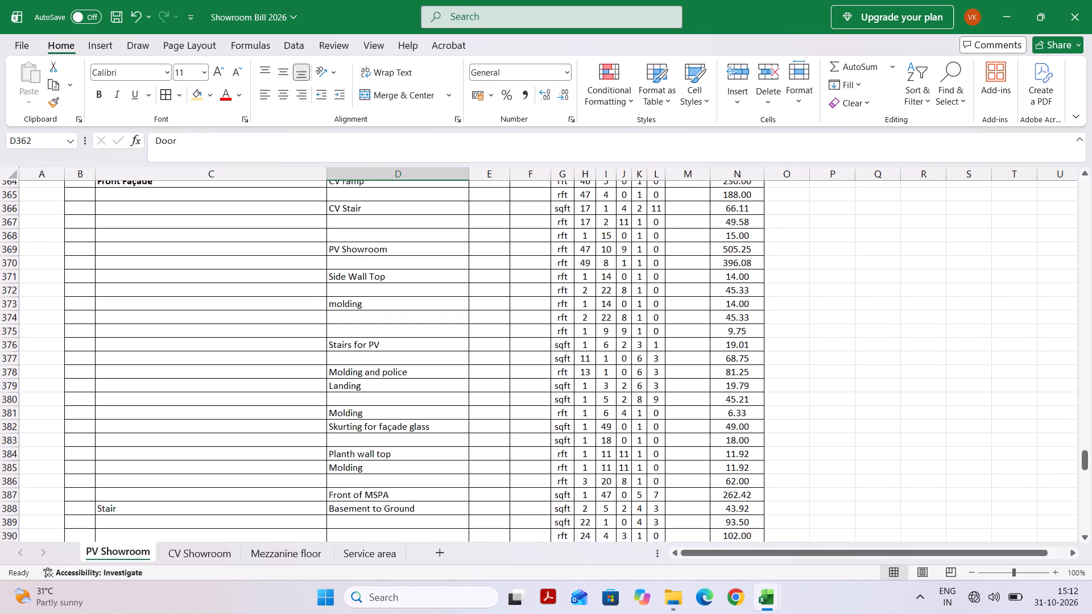
scroll(381, 293, down, 1)
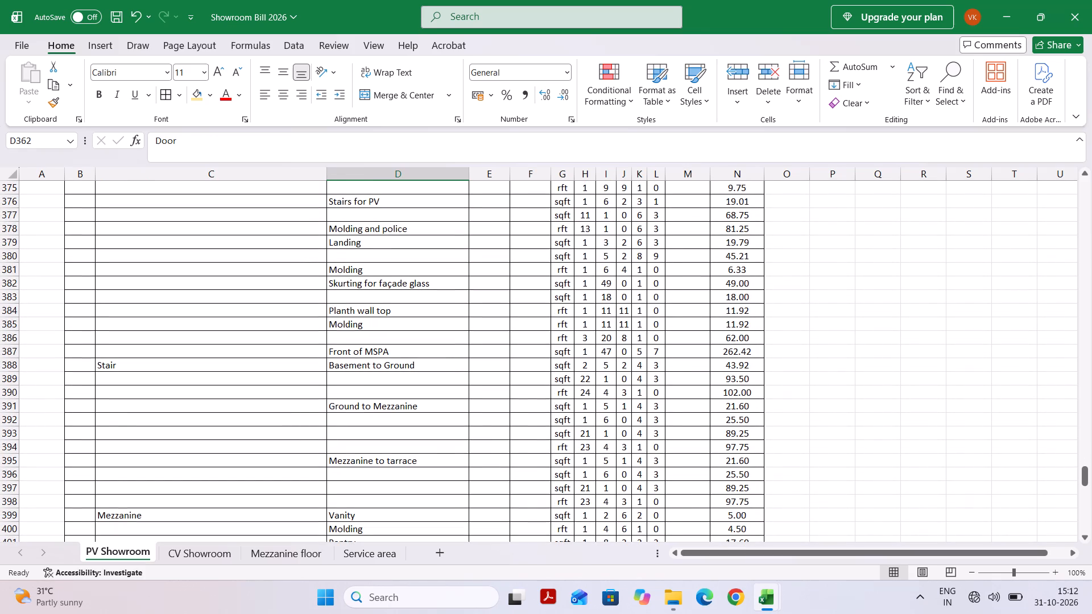
click(382, 346)
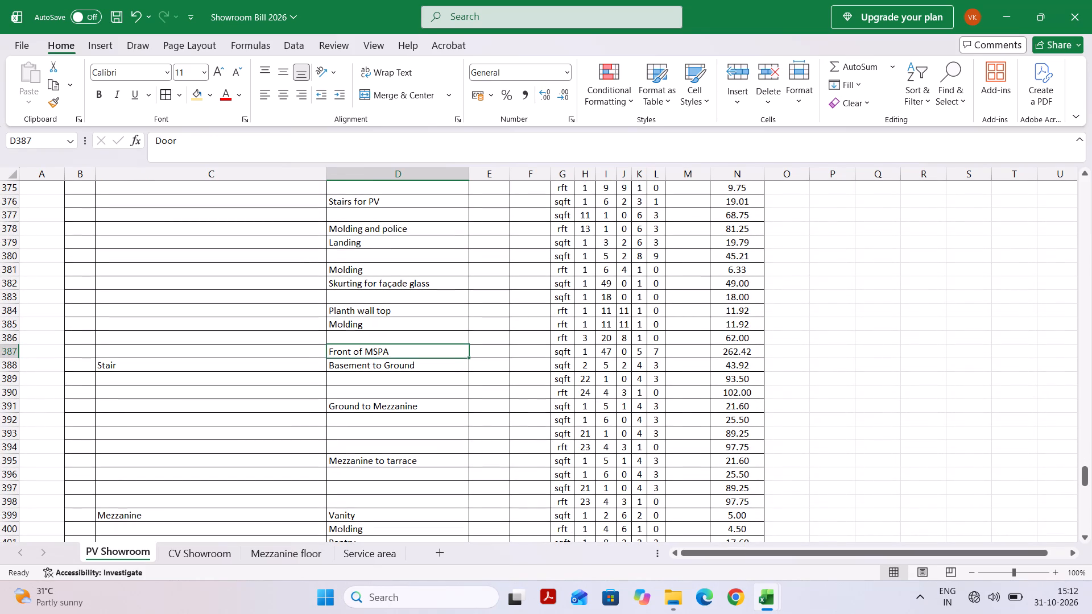
click(309, 356)
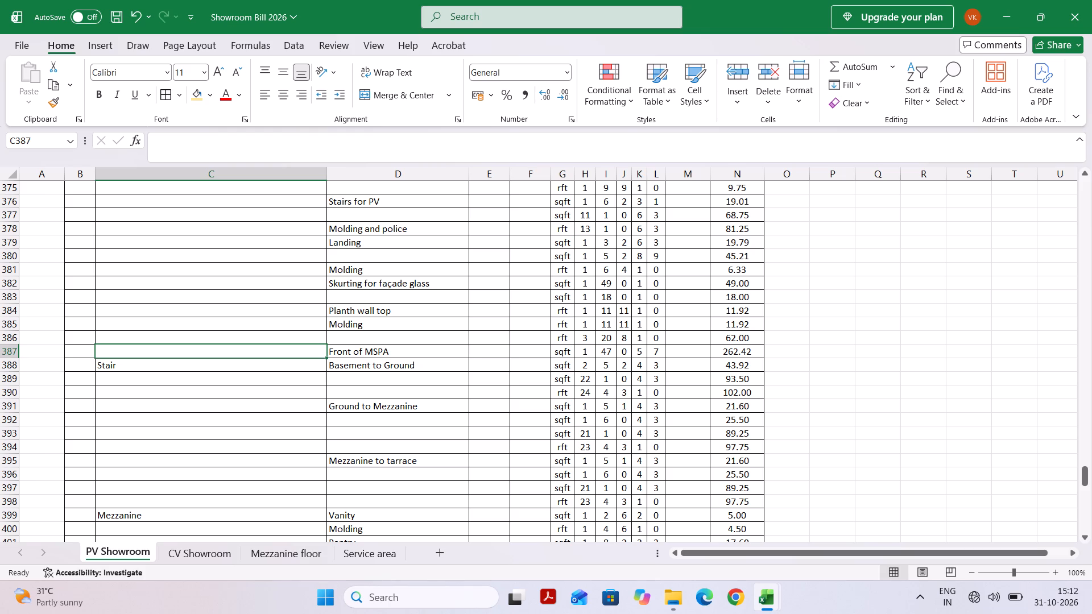
click(1, 355)
Review the Front Façade granite entries again, including the CV ramp and CV Stair rows.
scroll(115, 385, down, 1)
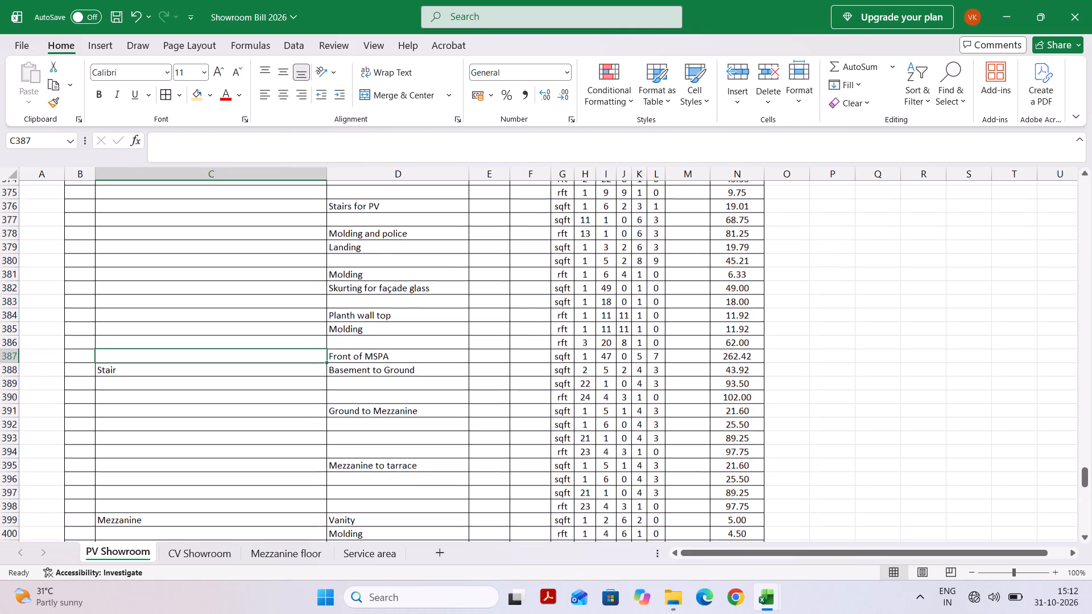
scroll(246, 365, up, 1)
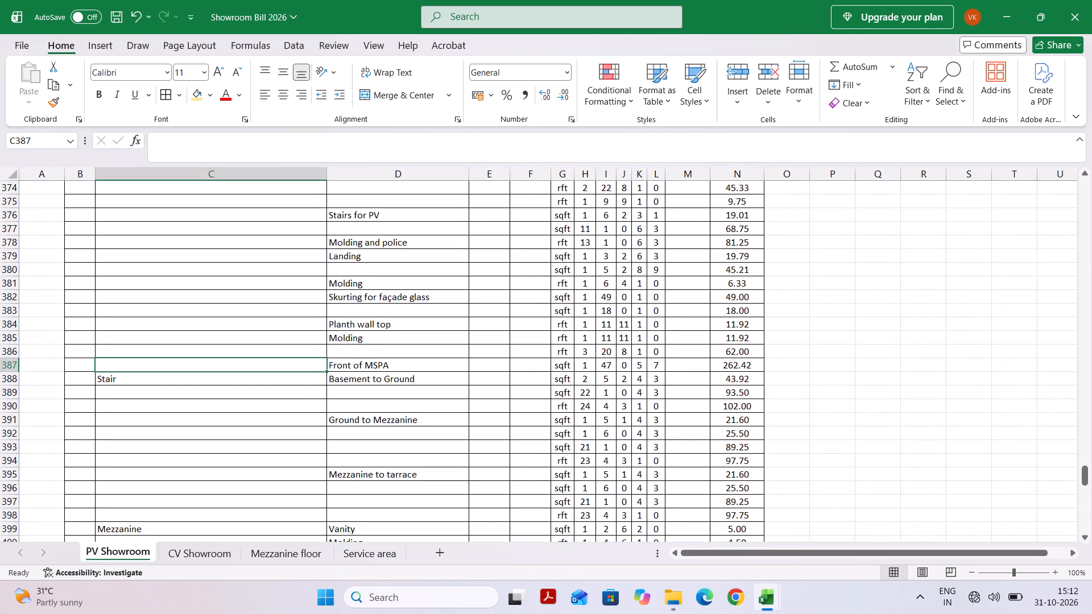
scroll(309, 293, up, 2)
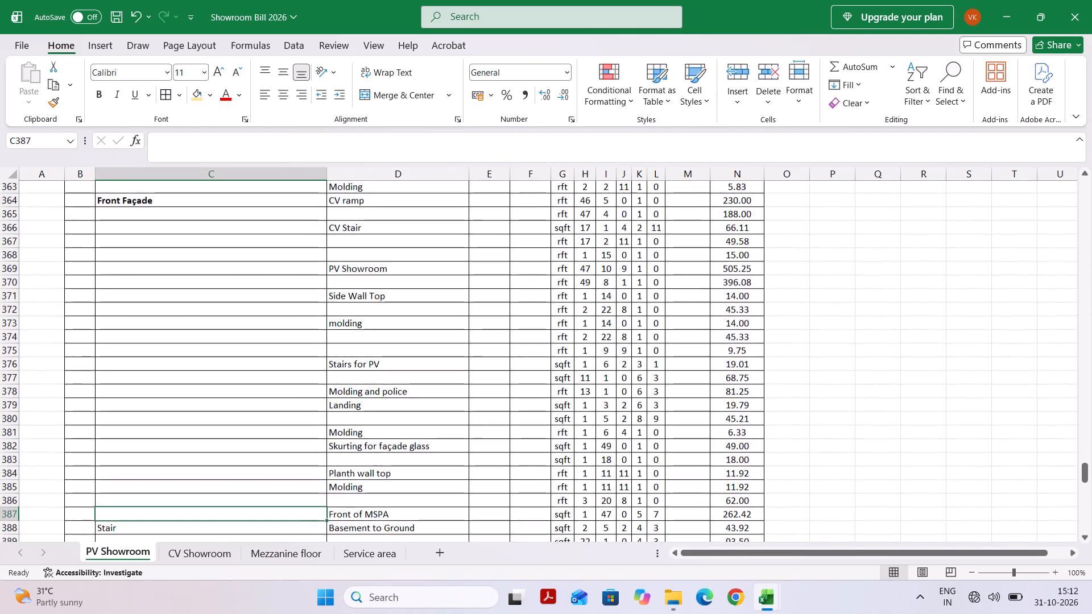
scroll(342, 286, up, 1)
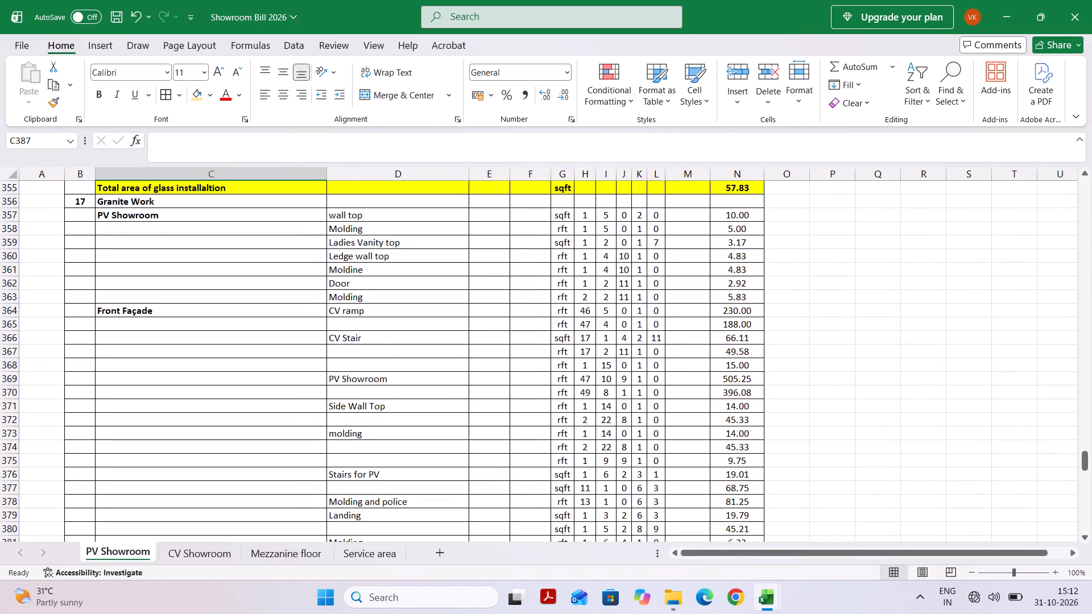
click(340, 312)
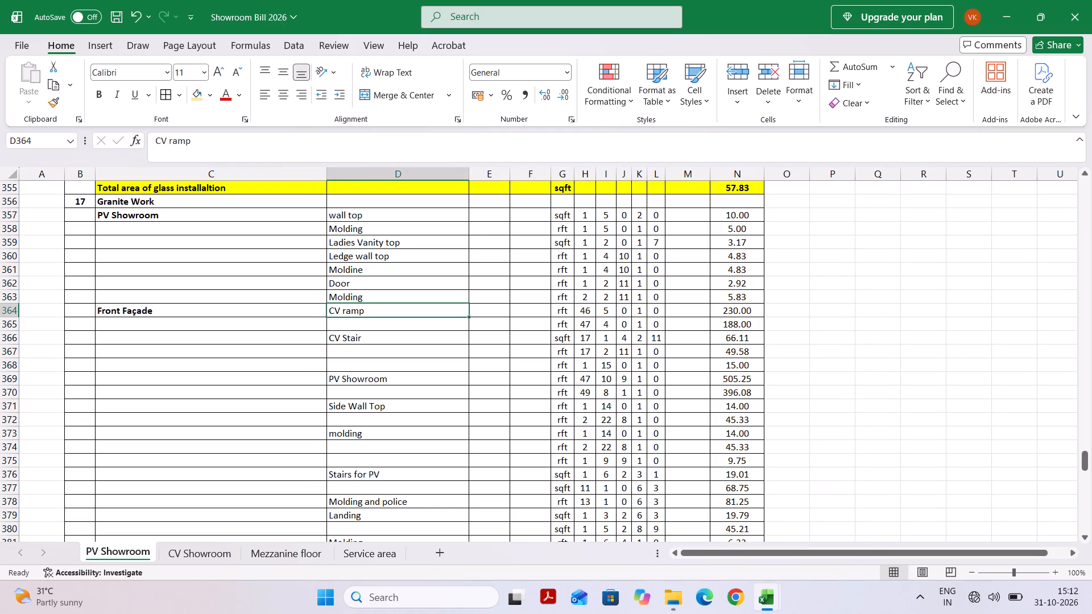
click(354, 341)
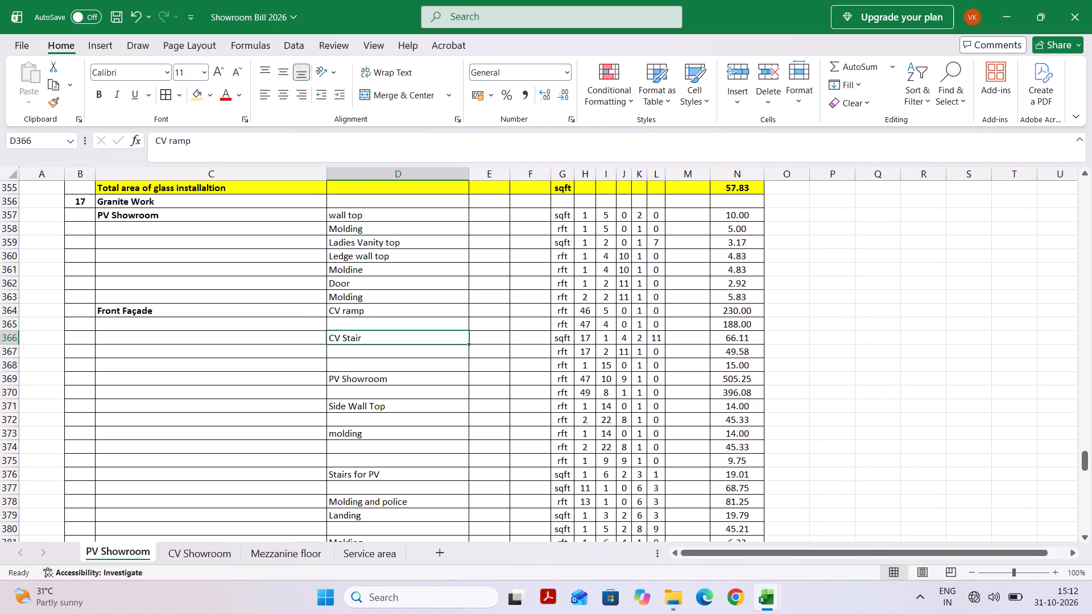